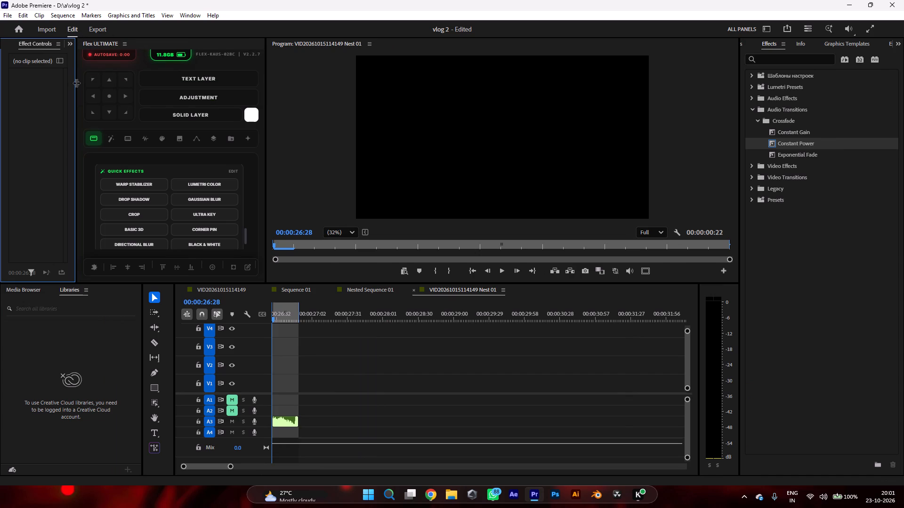
Widen the Effect Controls panel beside the Flex ULTIMATE panel.
left_click_drag(76, 83, 169, 111)
left_click(169, 111)
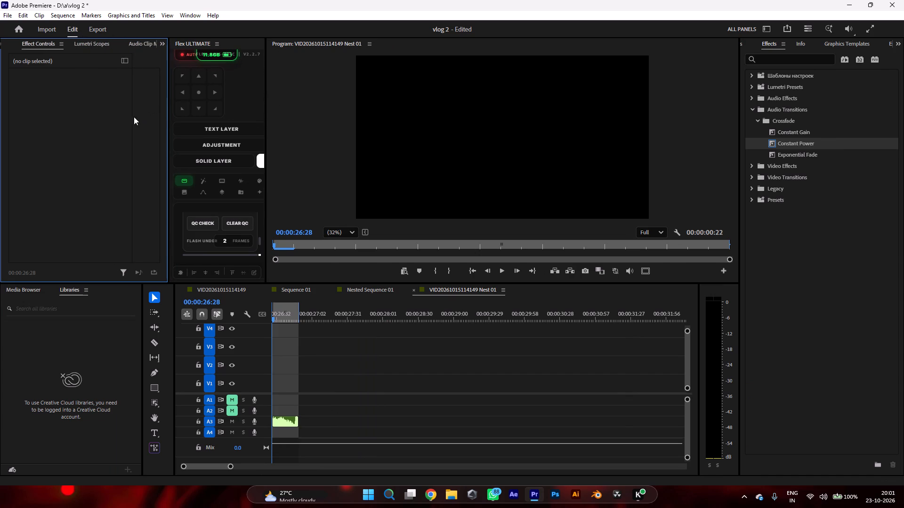
left_click_drag(130, 117, 106, 117)
left_click_drag(167, 162, 182, 164)
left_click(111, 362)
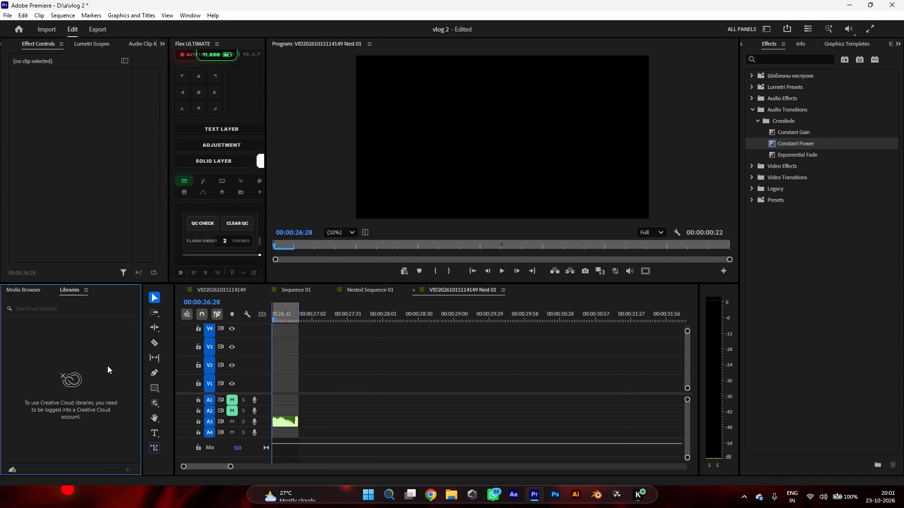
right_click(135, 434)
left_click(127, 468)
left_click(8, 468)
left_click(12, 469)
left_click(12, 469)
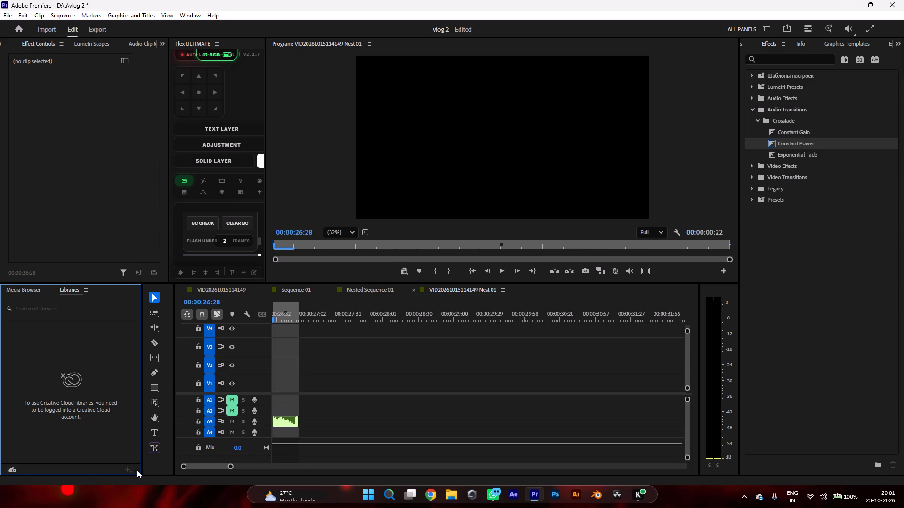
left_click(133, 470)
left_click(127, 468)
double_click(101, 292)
Save the vlog 2 project.
key("ctrl+s")
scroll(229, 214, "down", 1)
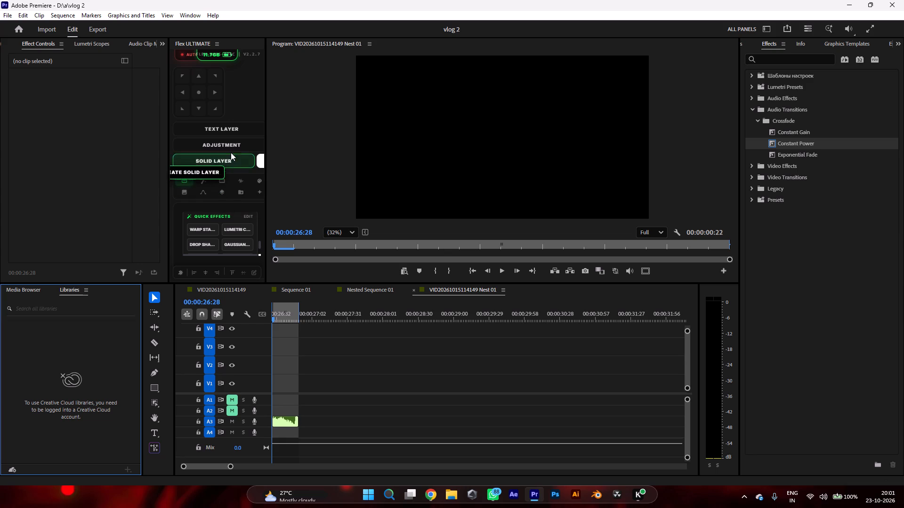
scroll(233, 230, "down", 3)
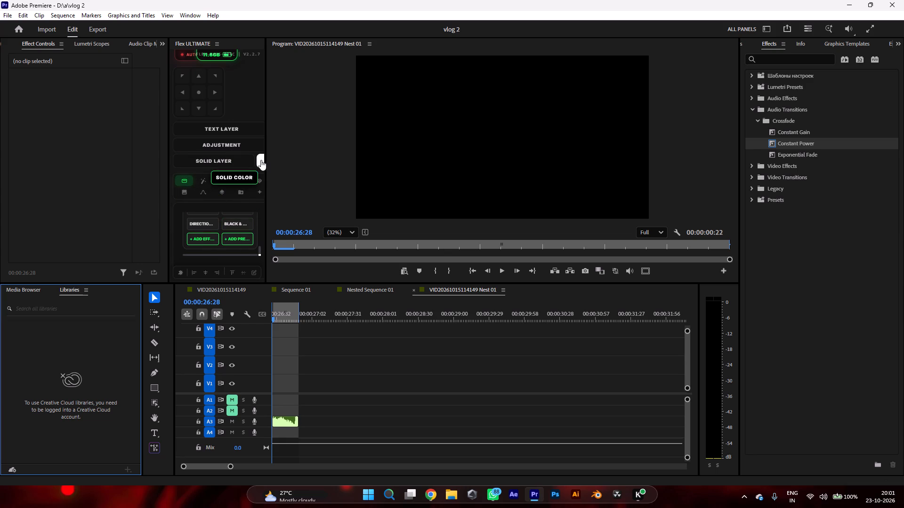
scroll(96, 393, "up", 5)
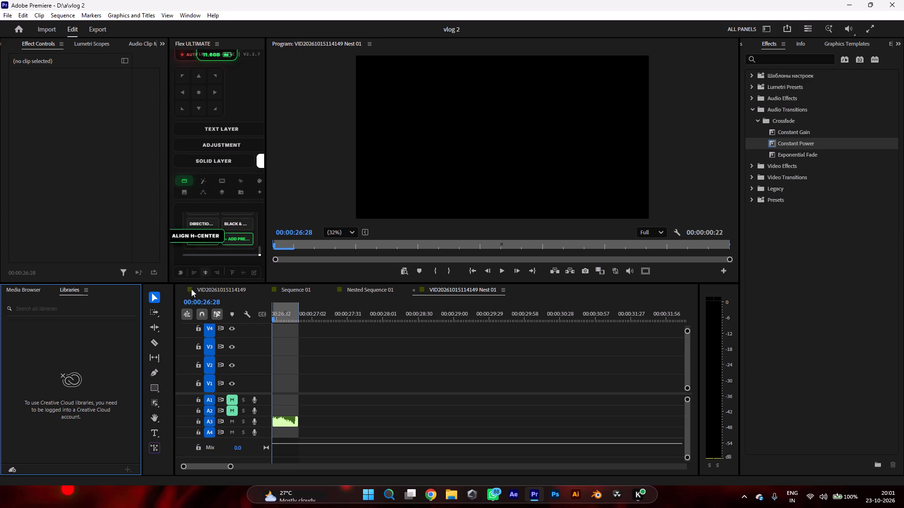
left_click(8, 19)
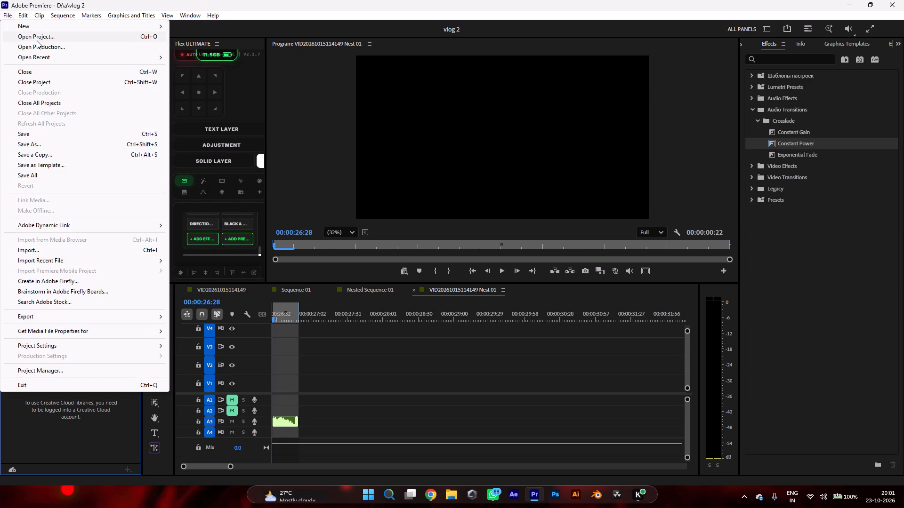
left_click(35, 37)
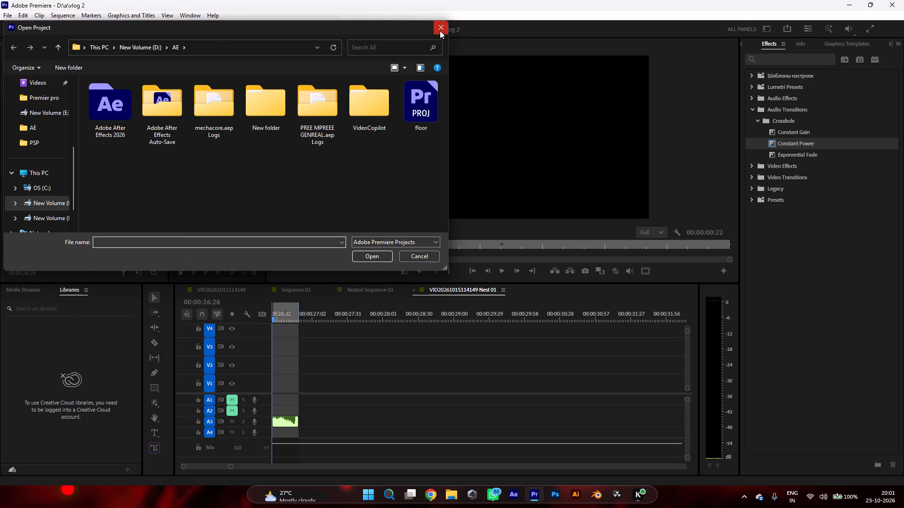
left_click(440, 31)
left_click(22, 31)
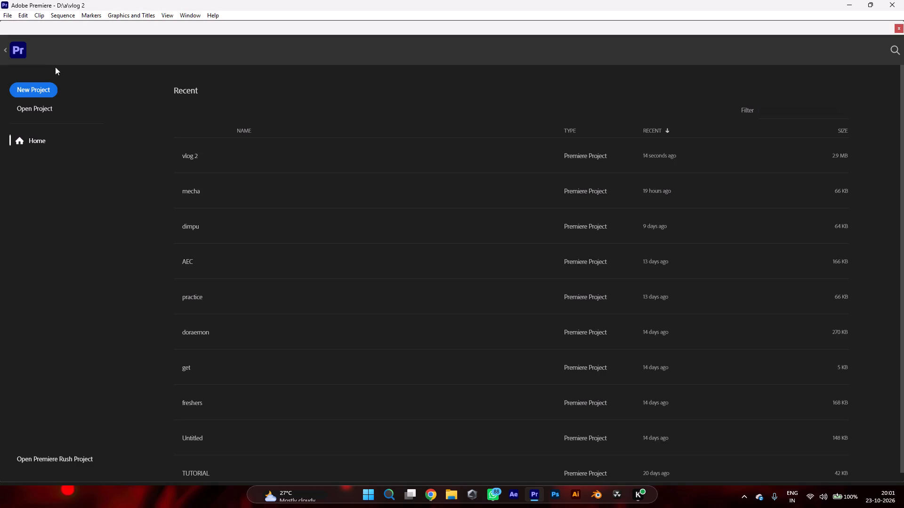
left_click(204, 200)
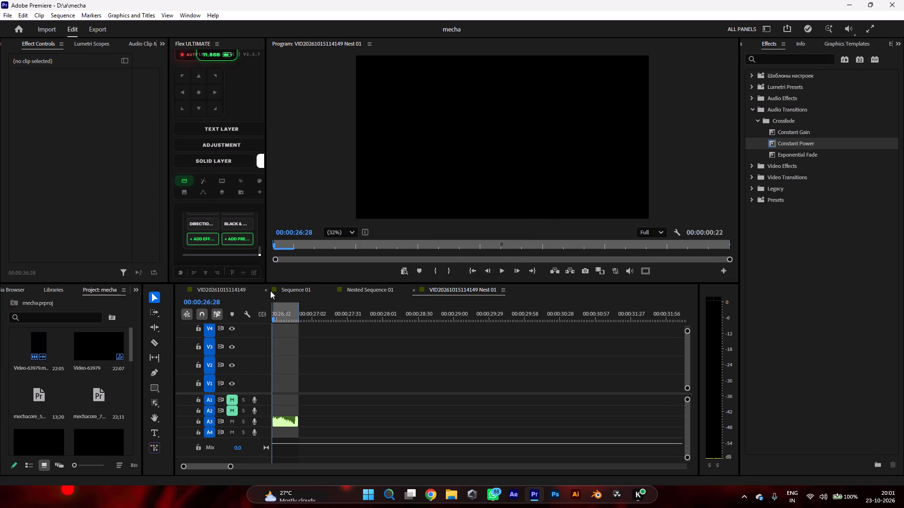
left_click(223, 294)
Browse through the media items in the mecha project.
scroll(108, 409, "down", 7)
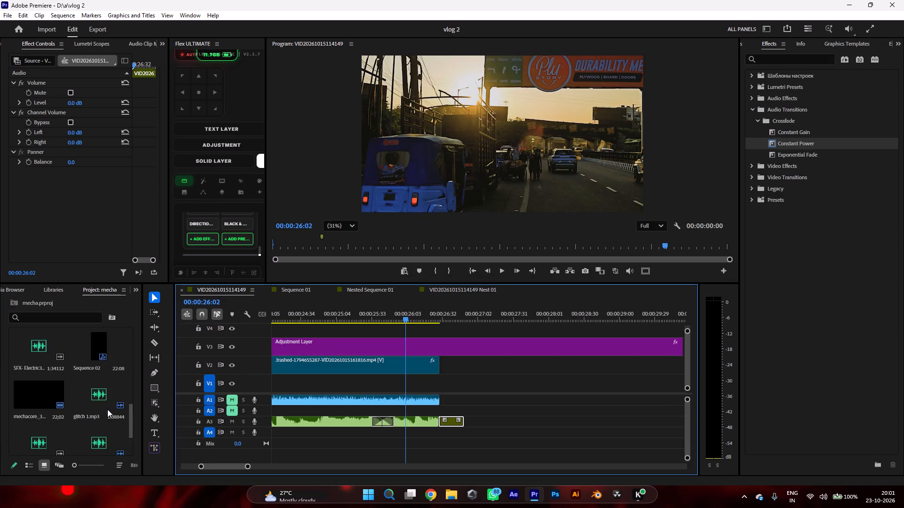
scroll(108, 404, "down", 6)
scroll(108, 409, "up", 1)
scroll(108, 409, "down", 1)
scroll(108, 409, "up", 9)
scroll(106, 407, "down", 1)
scroll(106, 406, "up", 3)
scroll(98, 380, "down", 1)
scroll(98, 380, "up", 4)
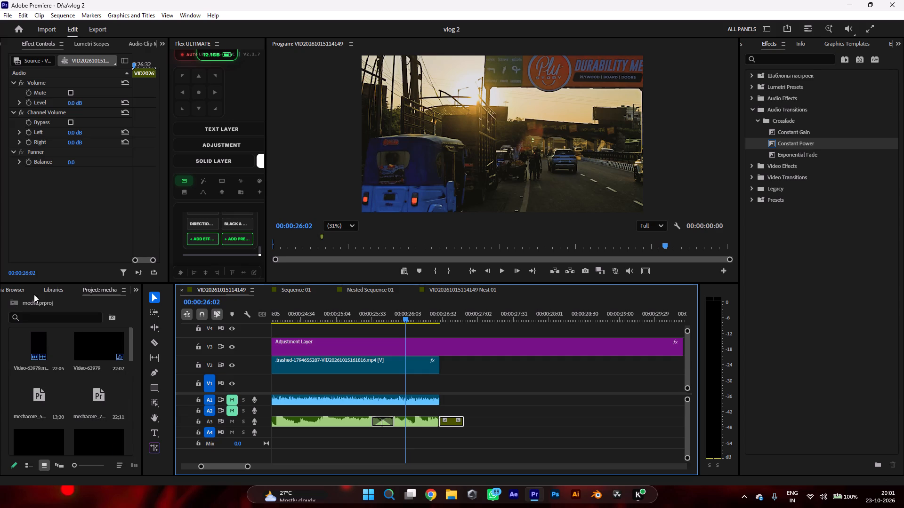
Widen the mecha Project panel beside the timeline to show more media thumbnails per row.
left_click(141, 342)
left_click_drag(142, 342, 229, 373)
scroll(156, 365, "up", 1)
scroll(156, 366, "down", 1)
scroll(156, 367, "up", 4)
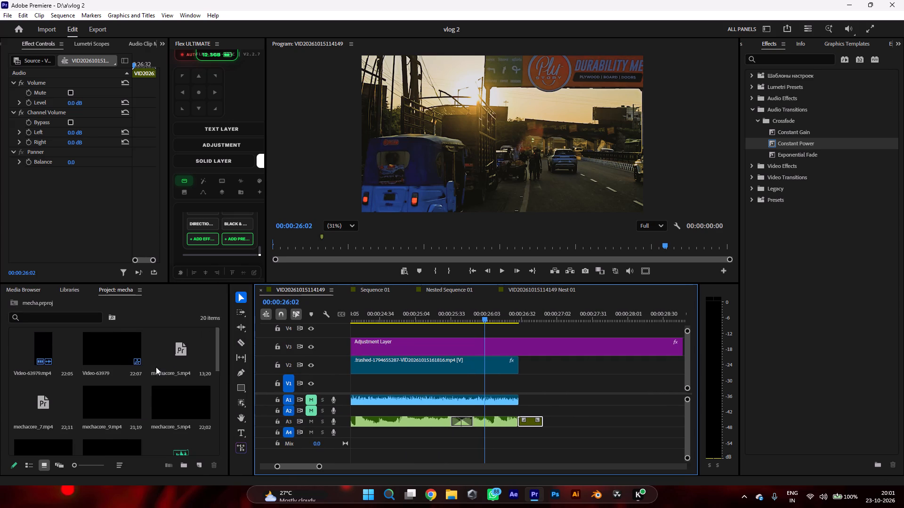
scroll(123, 325, "up", 5)
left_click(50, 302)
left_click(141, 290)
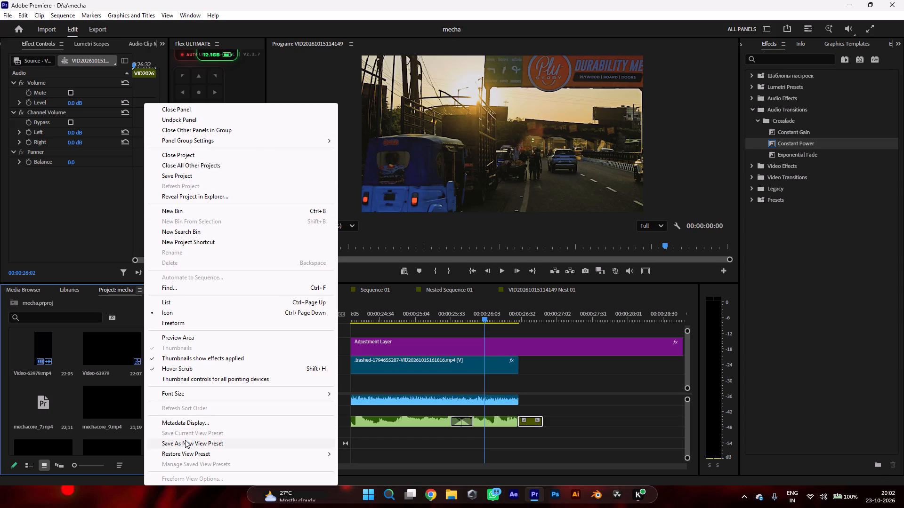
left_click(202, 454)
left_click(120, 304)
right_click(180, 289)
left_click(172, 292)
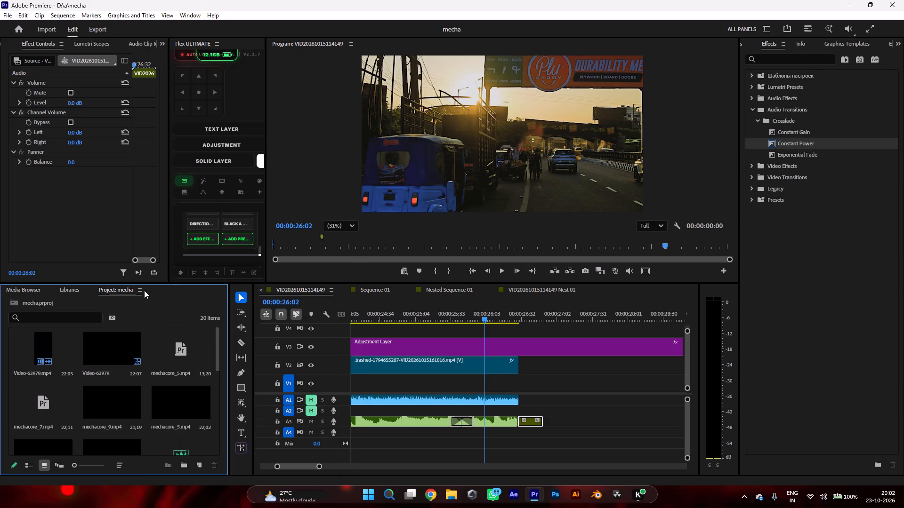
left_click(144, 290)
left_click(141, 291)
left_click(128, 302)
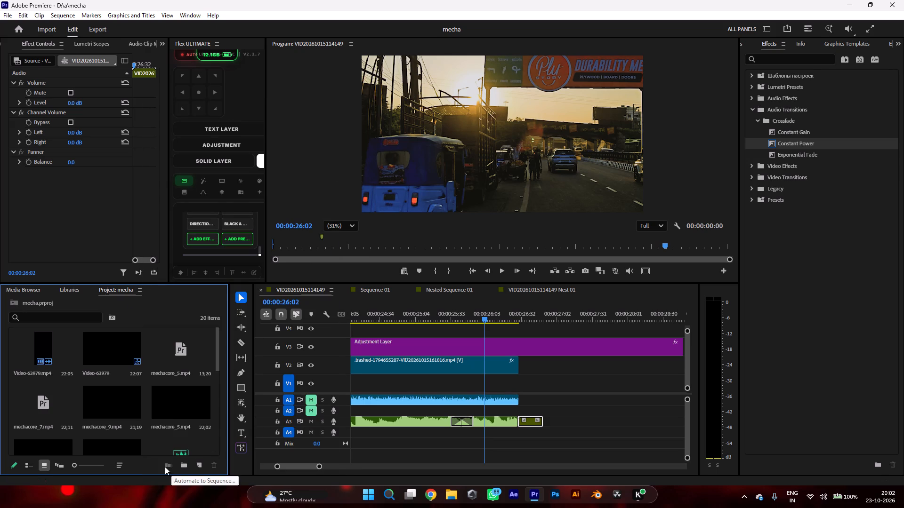
Create a new bin in the mecha project and try to move it up beside the Project panel's title.
left_click(185, 464)
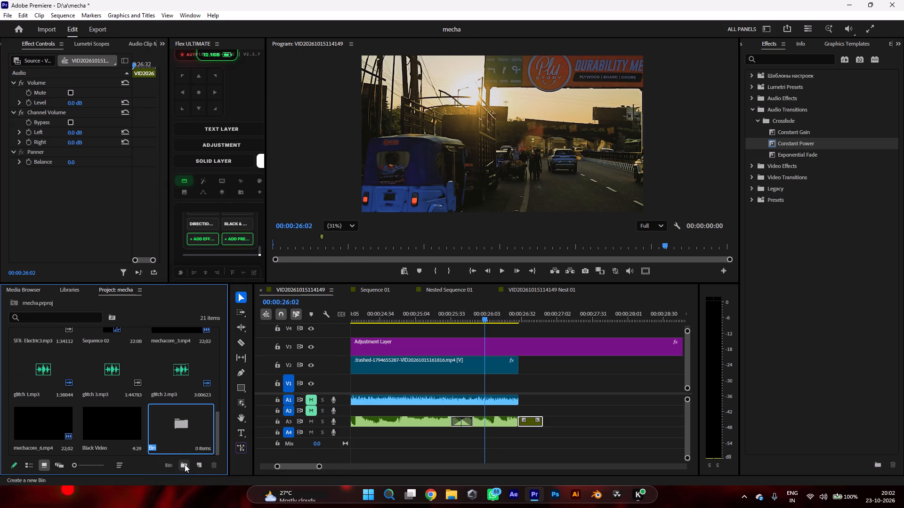
left_click_drag(184, 420, 173, 291)
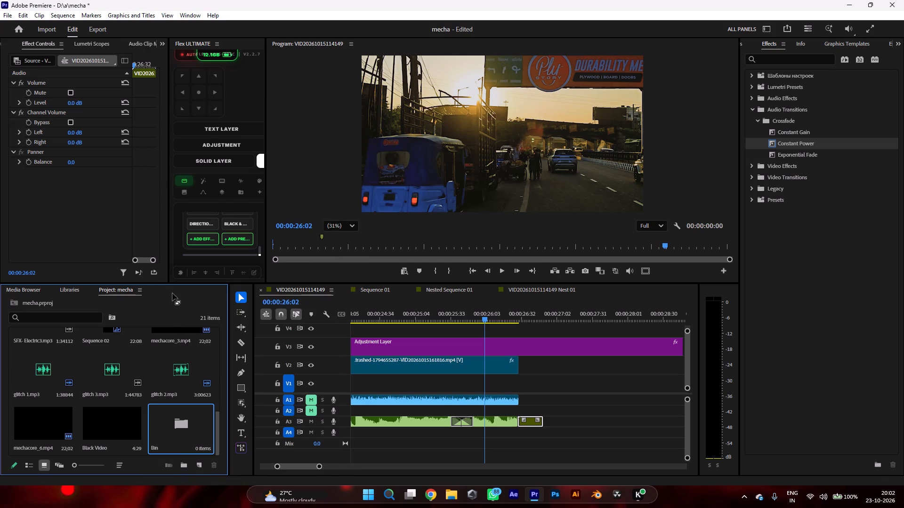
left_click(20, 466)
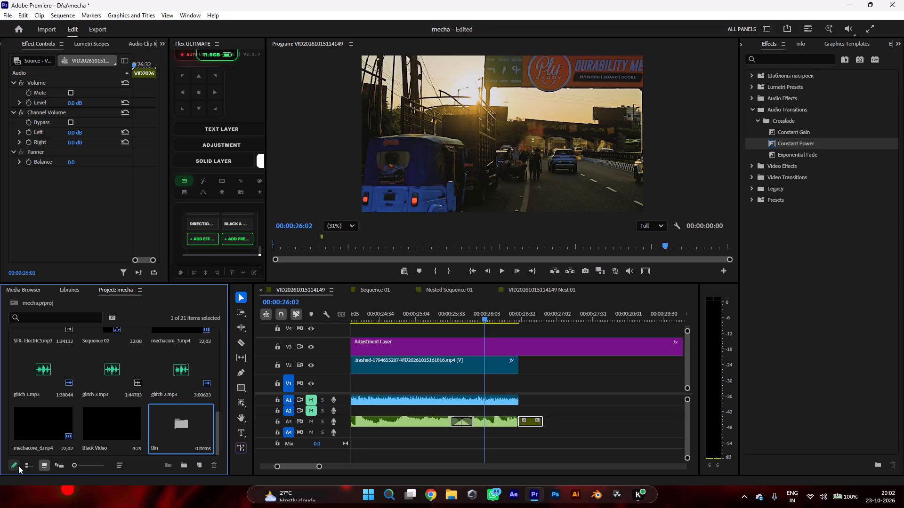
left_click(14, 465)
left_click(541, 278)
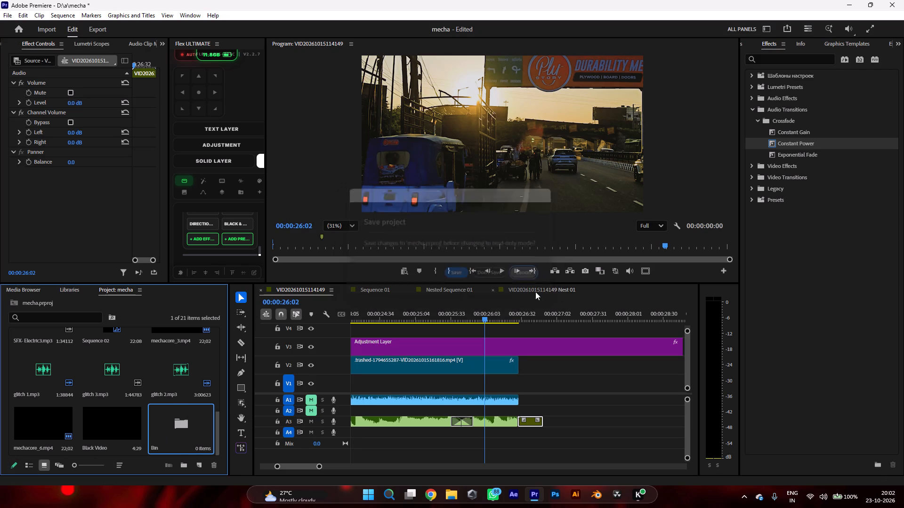
Open the new bin and create a 1920 × 1080 Black Video item at 23.976 fps with square pixels in it.
double_click(178, 433)
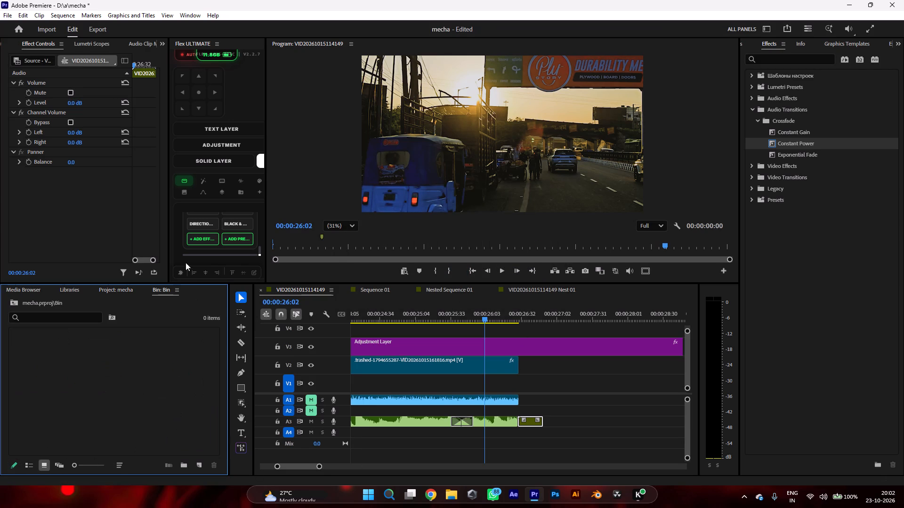
right_click(130, 391)
left_click(120, 416)
right_click(128, 409)
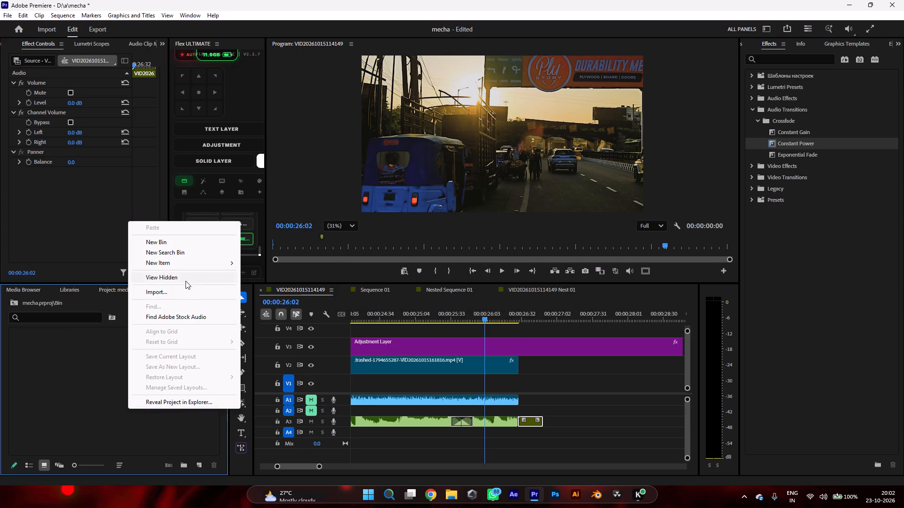
left_click(185, 261)
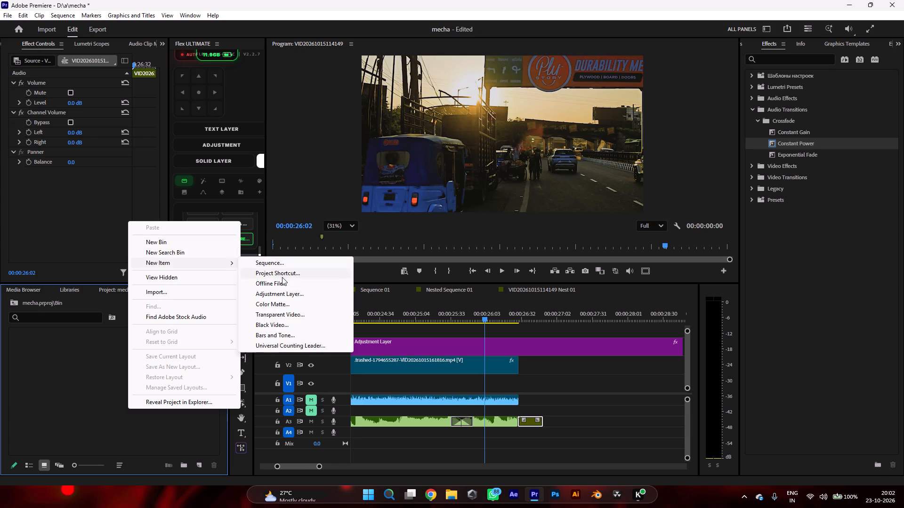
left_click(276, 327)
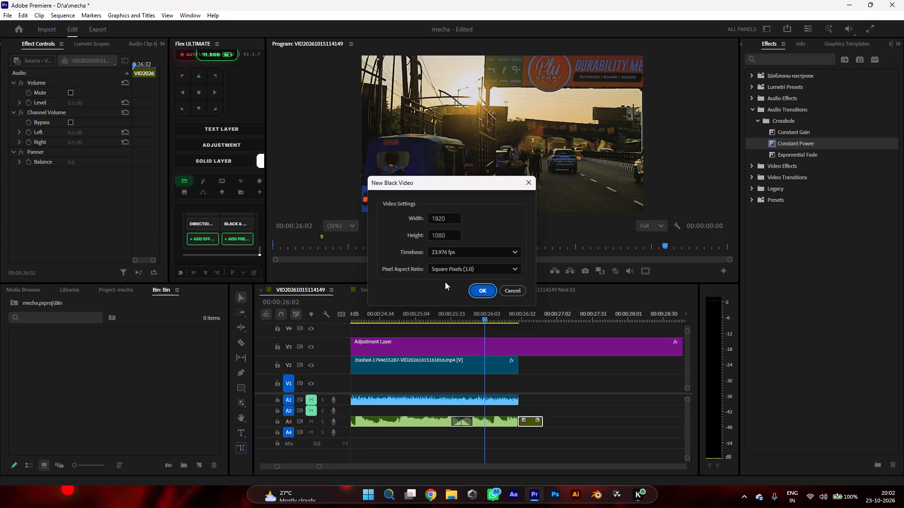
left_click(479, 290)
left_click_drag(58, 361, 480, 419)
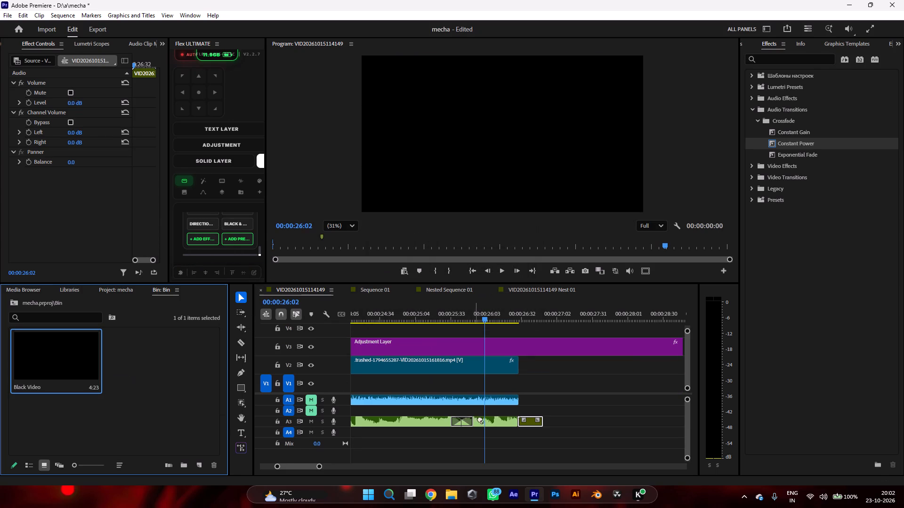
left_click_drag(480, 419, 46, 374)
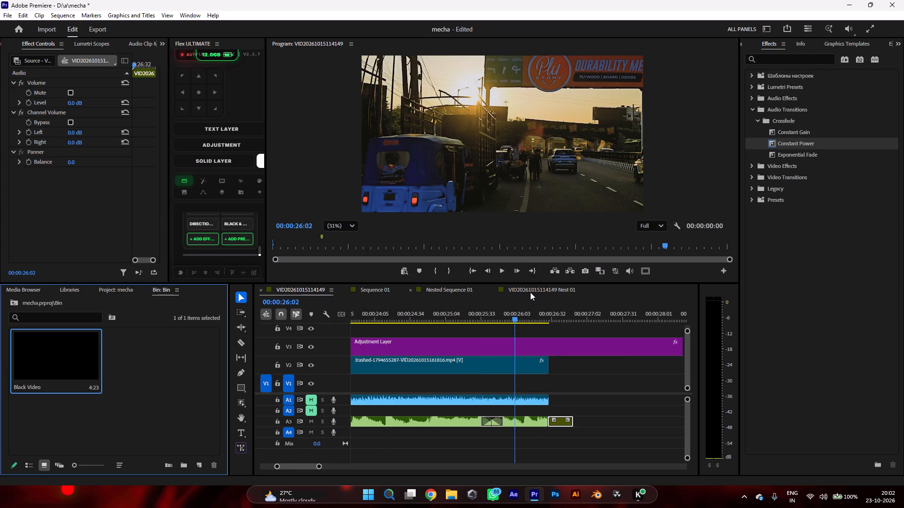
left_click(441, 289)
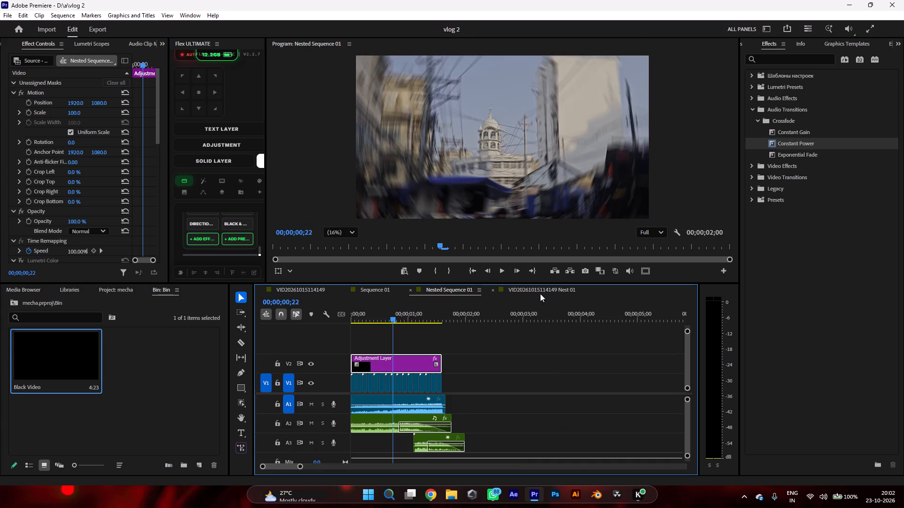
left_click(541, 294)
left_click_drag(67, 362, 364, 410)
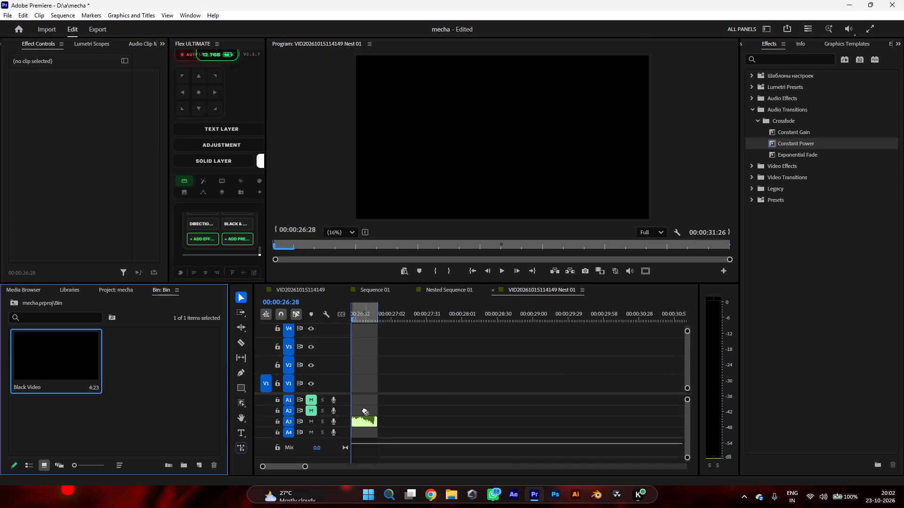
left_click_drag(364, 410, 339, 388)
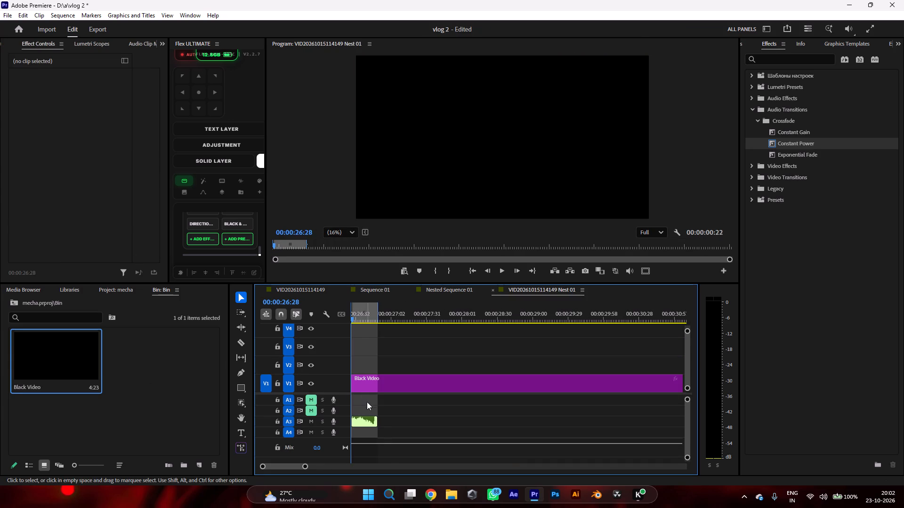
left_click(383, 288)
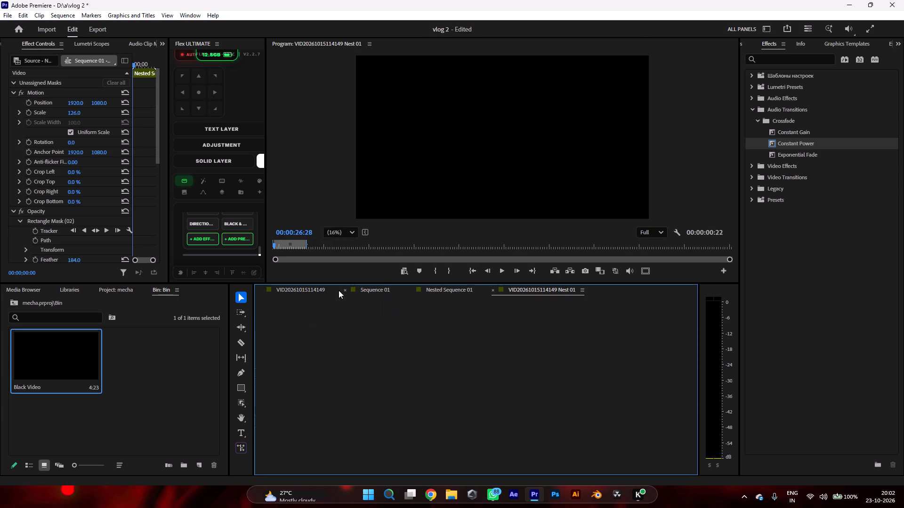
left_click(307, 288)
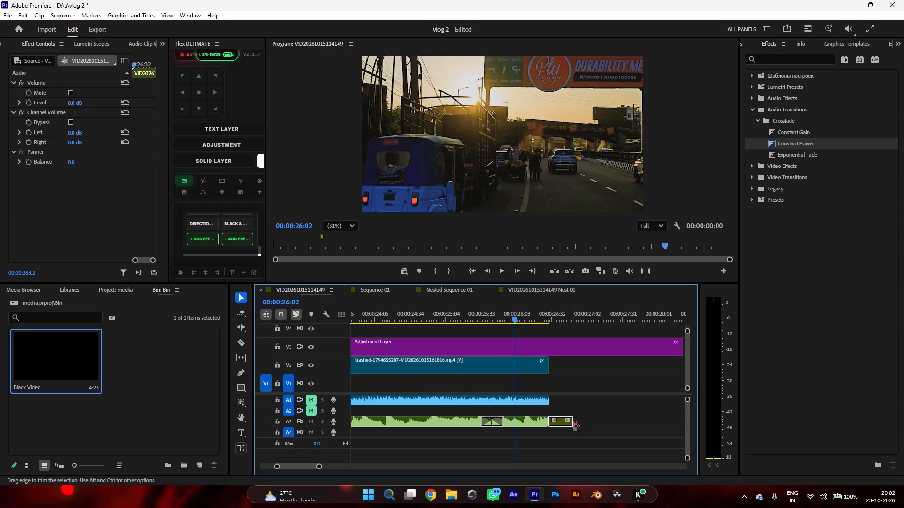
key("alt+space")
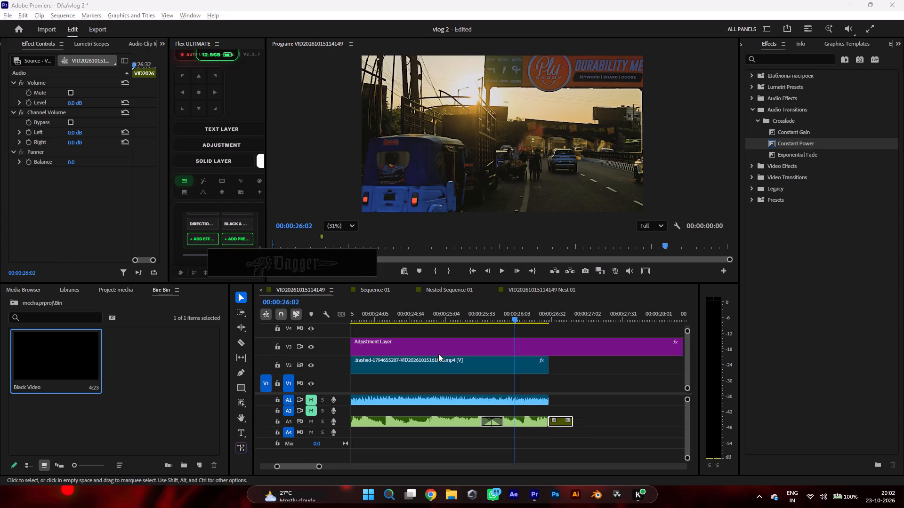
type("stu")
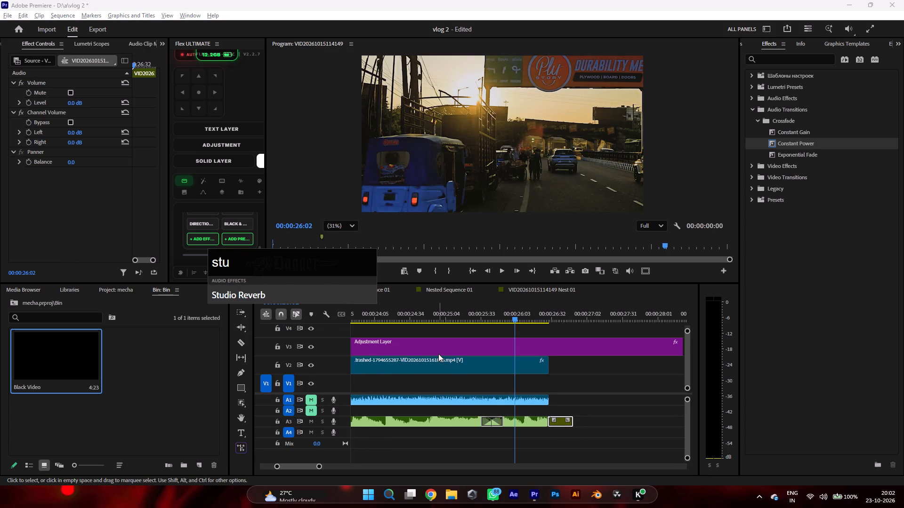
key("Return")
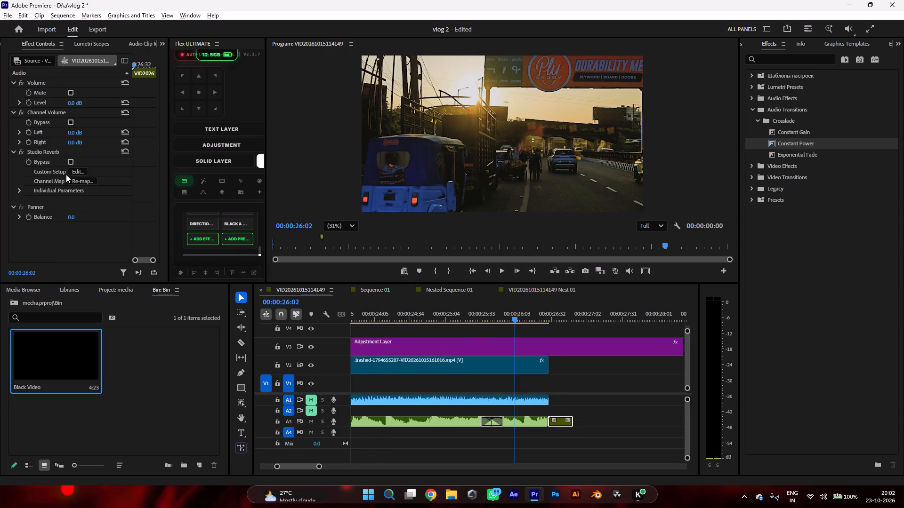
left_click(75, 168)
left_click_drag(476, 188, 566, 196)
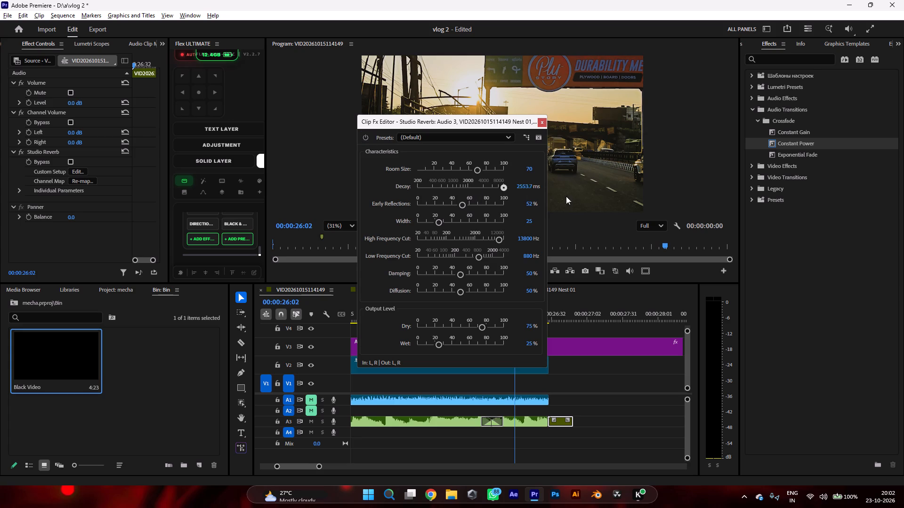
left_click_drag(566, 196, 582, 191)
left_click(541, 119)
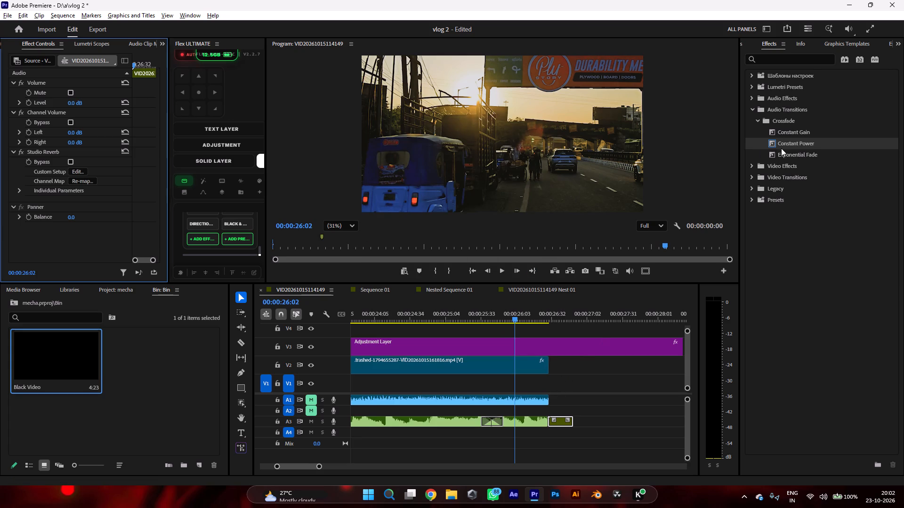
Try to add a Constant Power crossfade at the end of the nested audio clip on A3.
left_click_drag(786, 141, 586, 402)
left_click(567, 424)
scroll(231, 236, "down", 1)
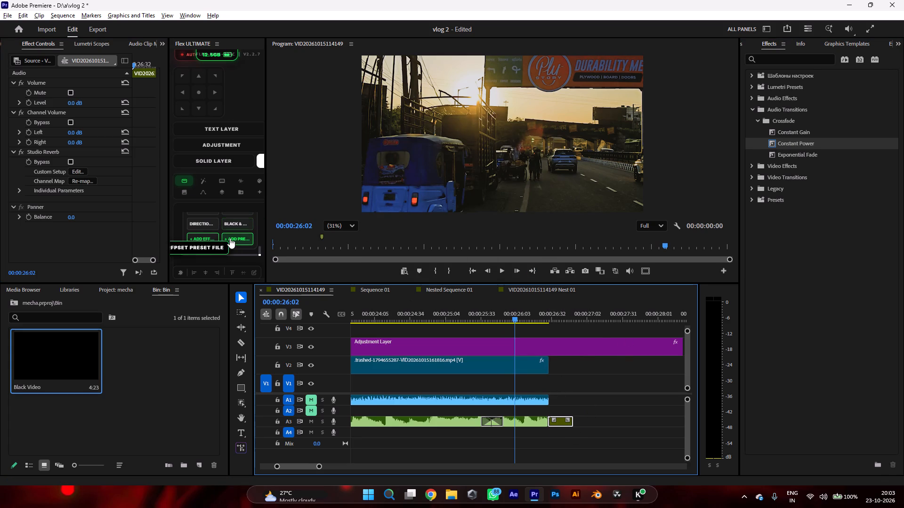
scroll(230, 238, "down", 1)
left_click(556, 286)
left_click(429, 375)
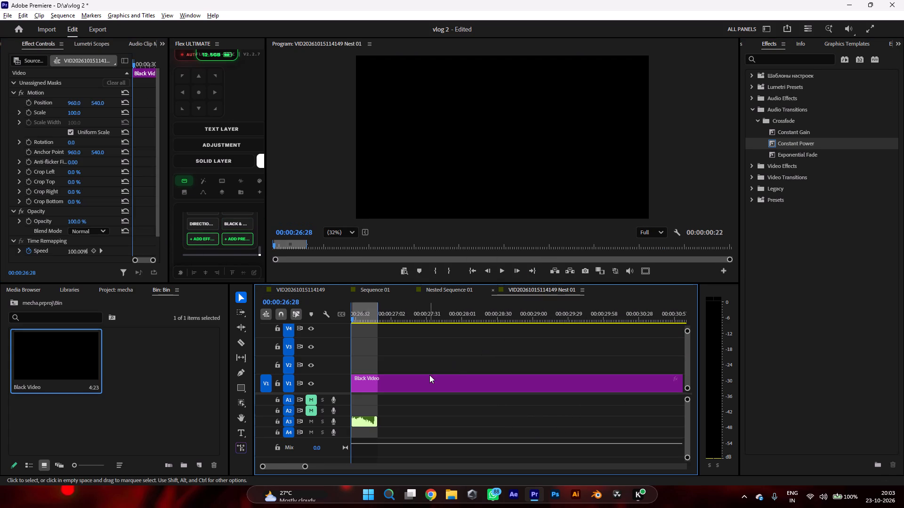
key("Delete")
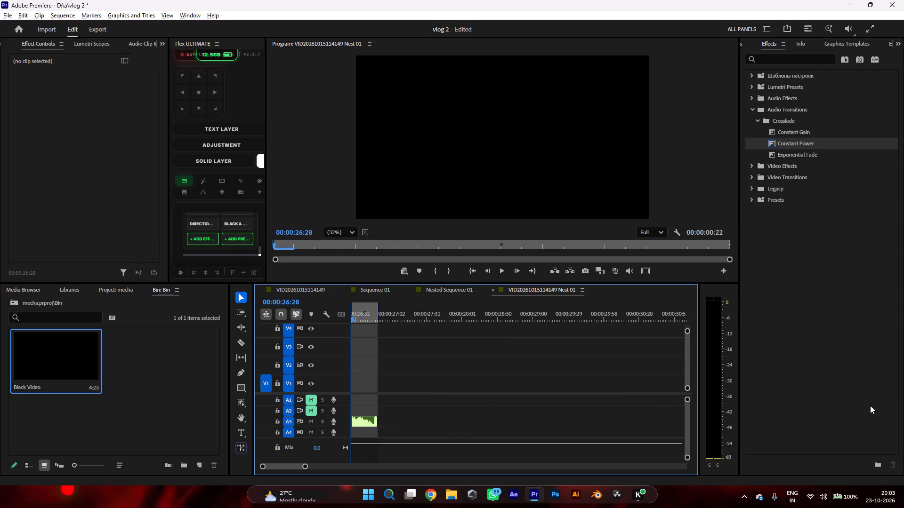
left_click(490, 290)
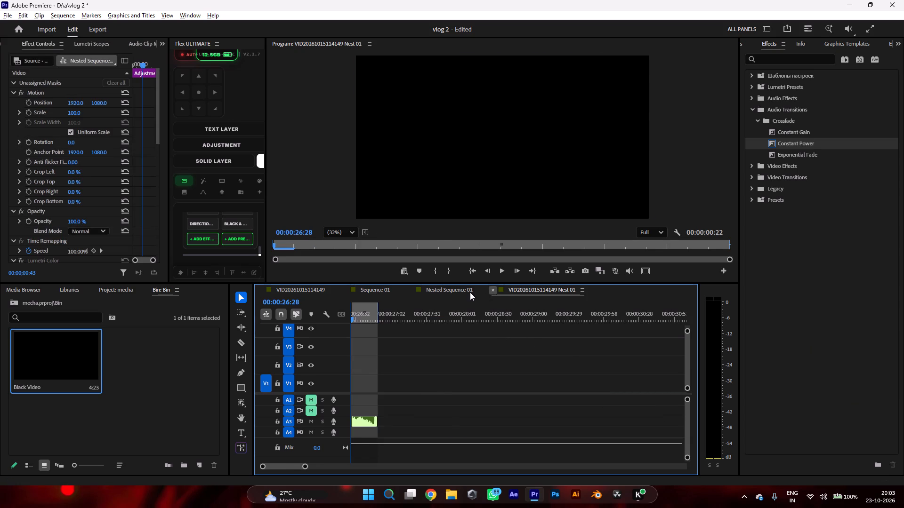
left_click(303, 290)
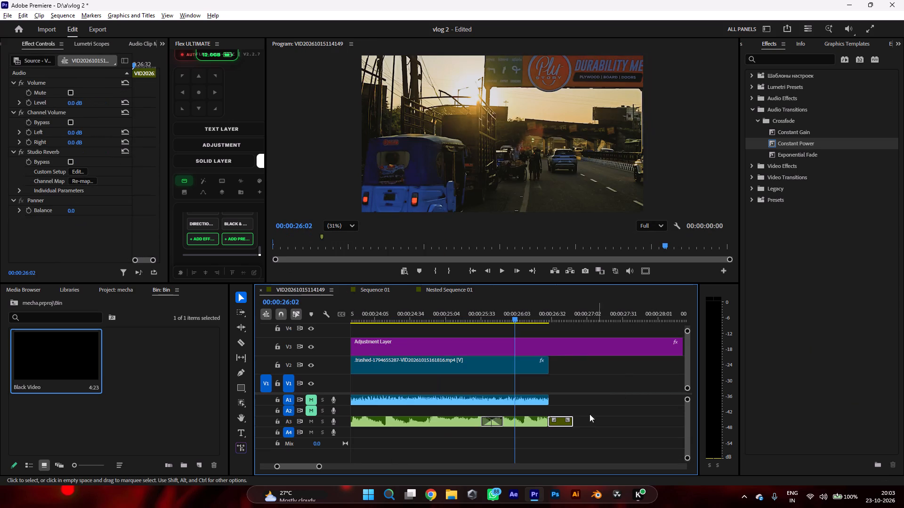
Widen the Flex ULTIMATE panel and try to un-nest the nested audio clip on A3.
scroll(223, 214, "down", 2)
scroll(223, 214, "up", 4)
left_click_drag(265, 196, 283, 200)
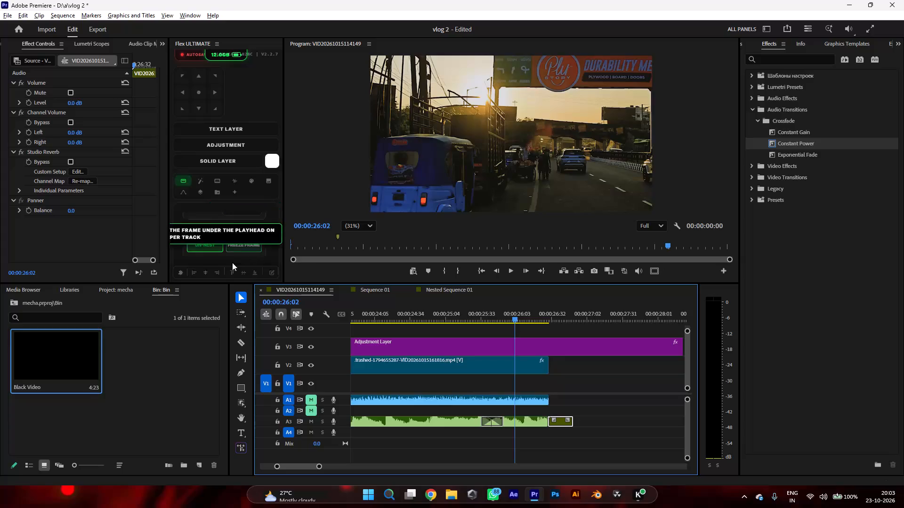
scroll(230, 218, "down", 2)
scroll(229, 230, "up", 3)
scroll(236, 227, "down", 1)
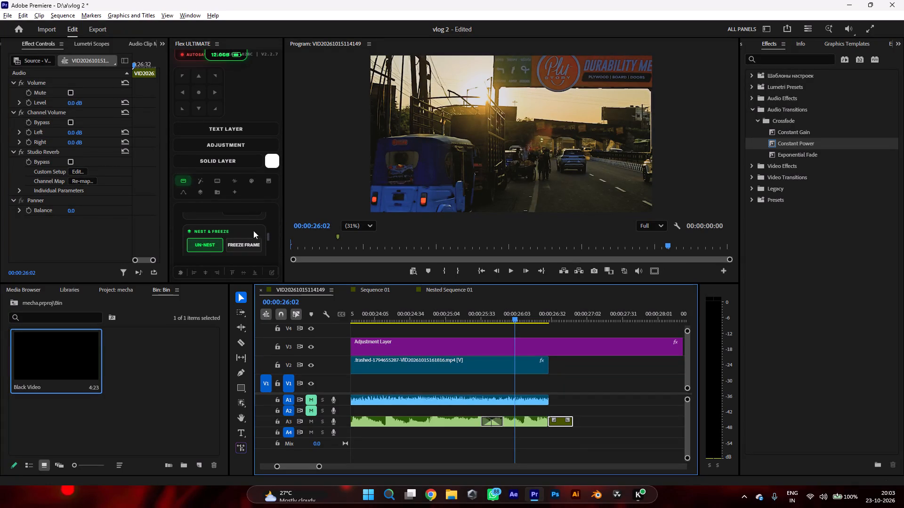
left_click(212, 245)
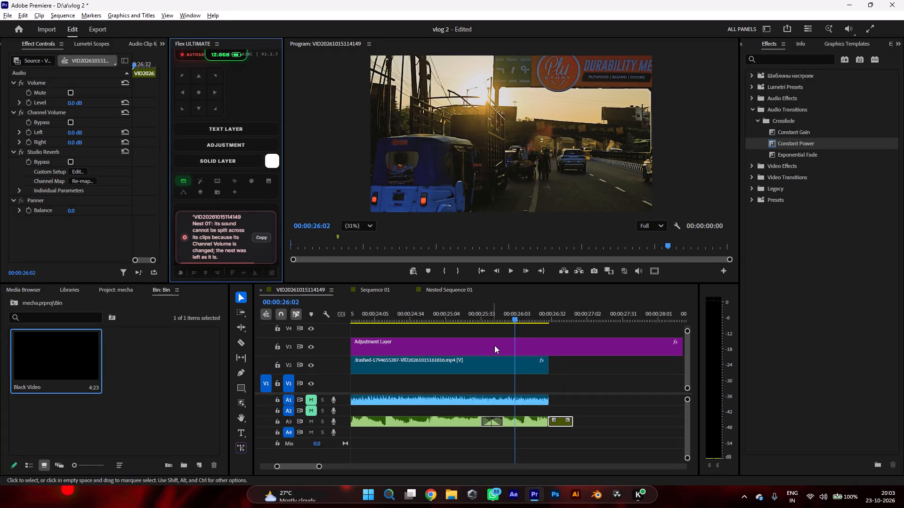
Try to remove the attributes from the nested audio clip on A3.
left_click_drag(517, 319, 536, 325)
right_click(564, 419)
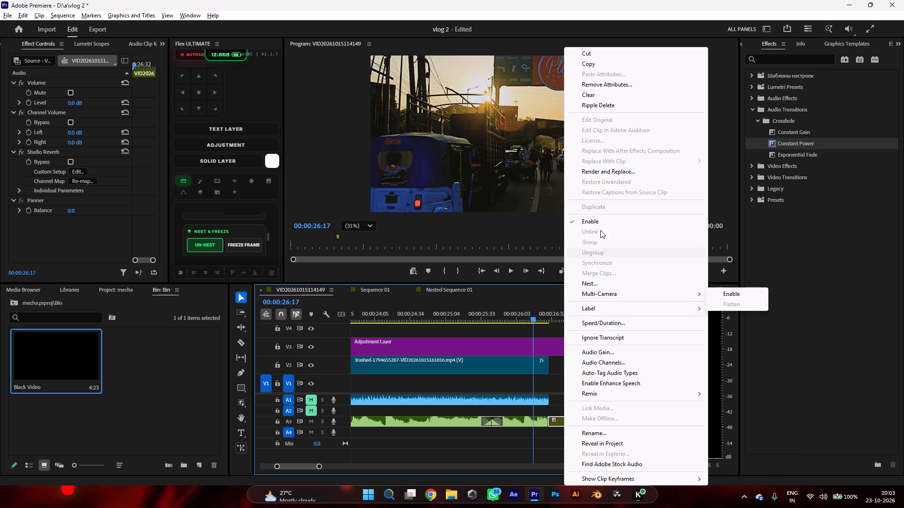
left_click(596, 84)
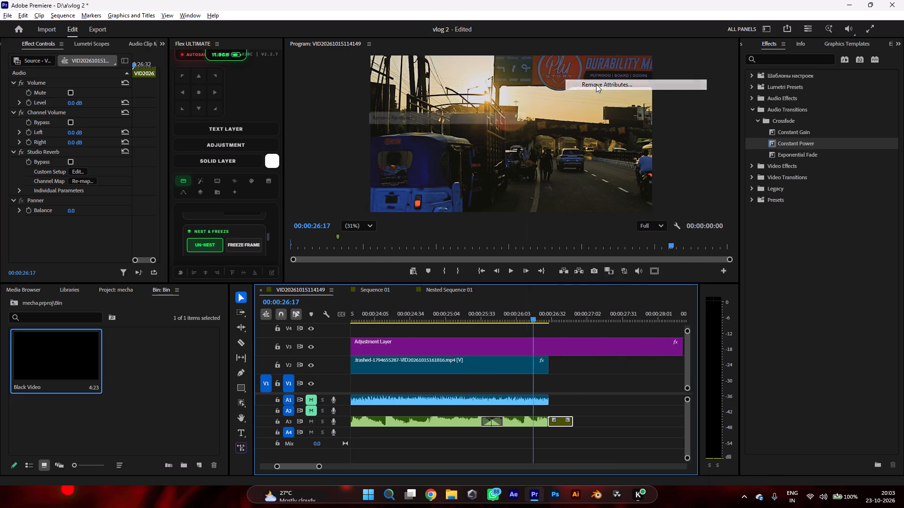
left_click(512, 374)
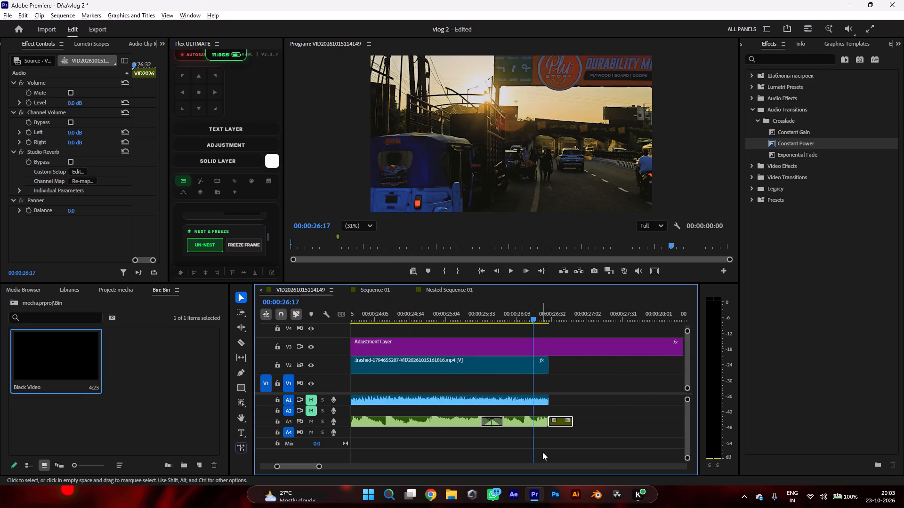
Set the playhead at the nested audio clip's end, 00:00:26:50, and delete that clip from A3.
left_click_drag(565, 445, 566, 413)
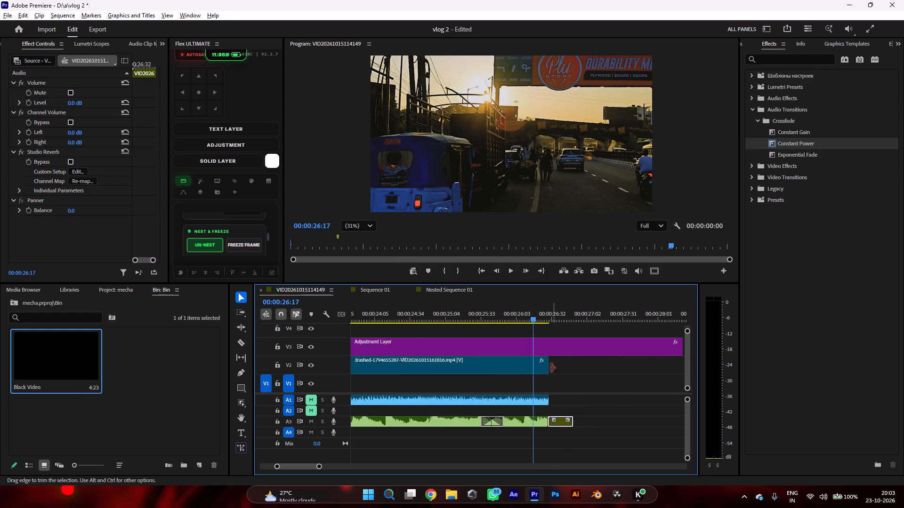
left_click_drag(536, 313, 573, 328)
left_click_drag(320, 468, 227, 472)
left_click_drag(517, 317, 532, 318)
left_click(492, 419)
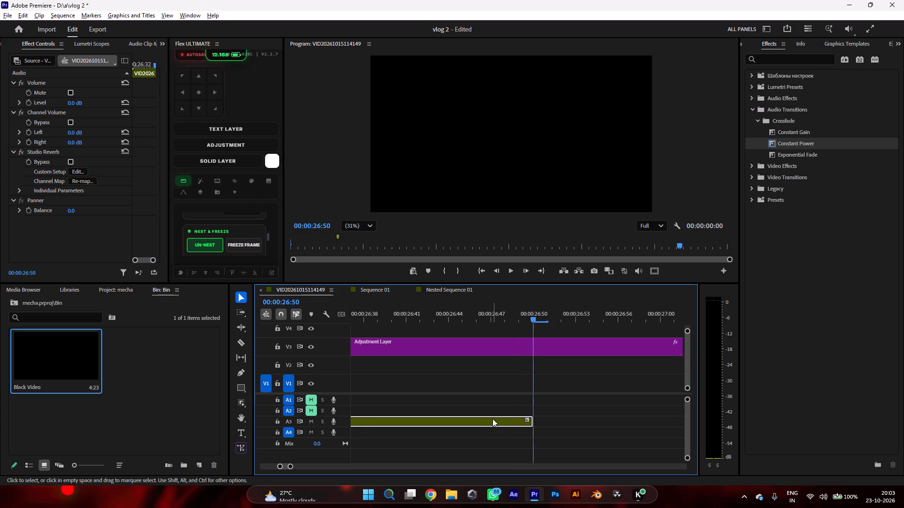
key("Delete")
Extend the end of the last music clip on A3 to the playhead at 00:00:26:50.
left_click_drag(291, 467, 297, 469)
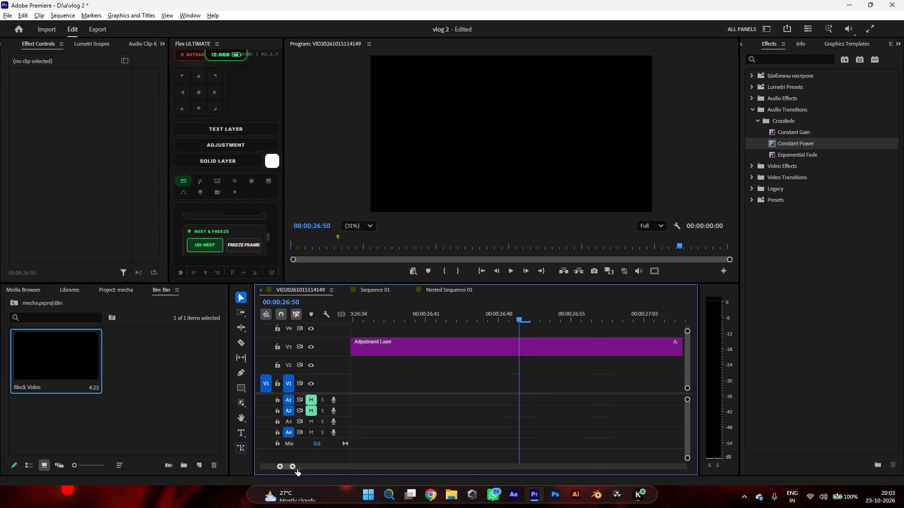
left_click_drag(297, 469, 323, 476)
left_click_drag(495, 420, 522, 431)
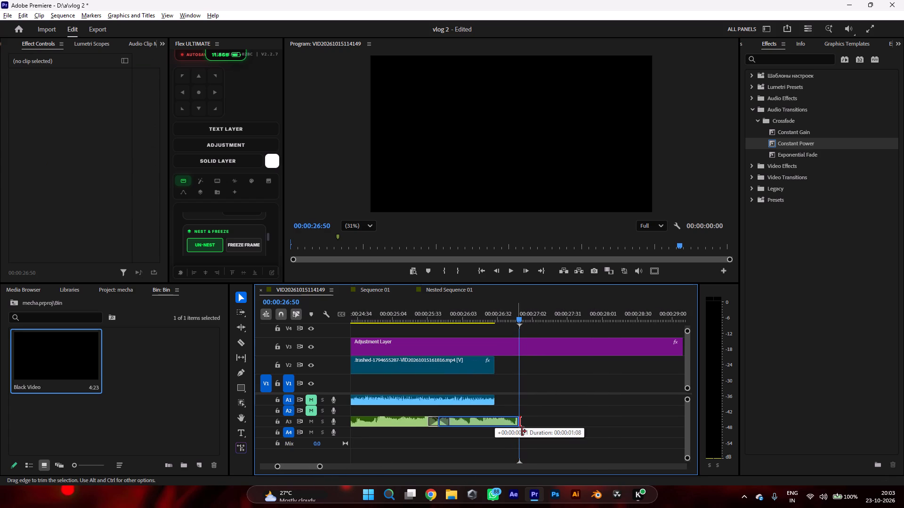
left_click_drag(522, 431, 524, 433)
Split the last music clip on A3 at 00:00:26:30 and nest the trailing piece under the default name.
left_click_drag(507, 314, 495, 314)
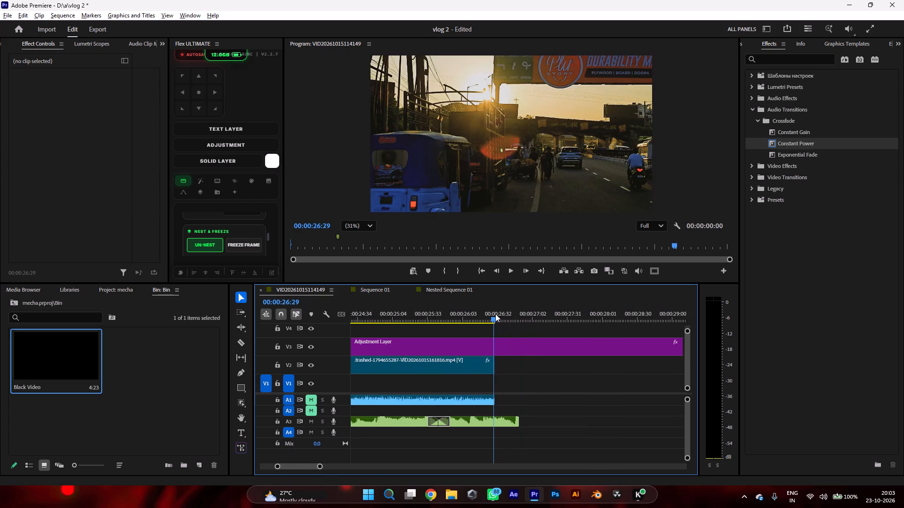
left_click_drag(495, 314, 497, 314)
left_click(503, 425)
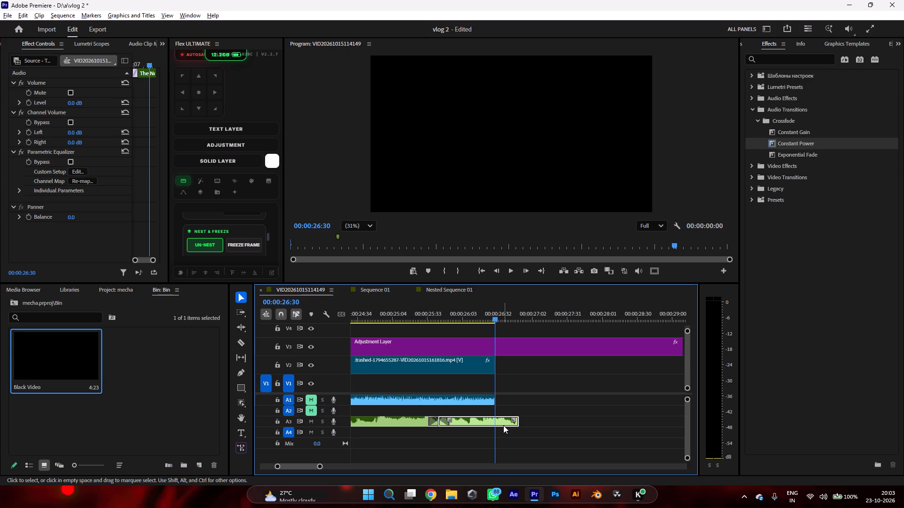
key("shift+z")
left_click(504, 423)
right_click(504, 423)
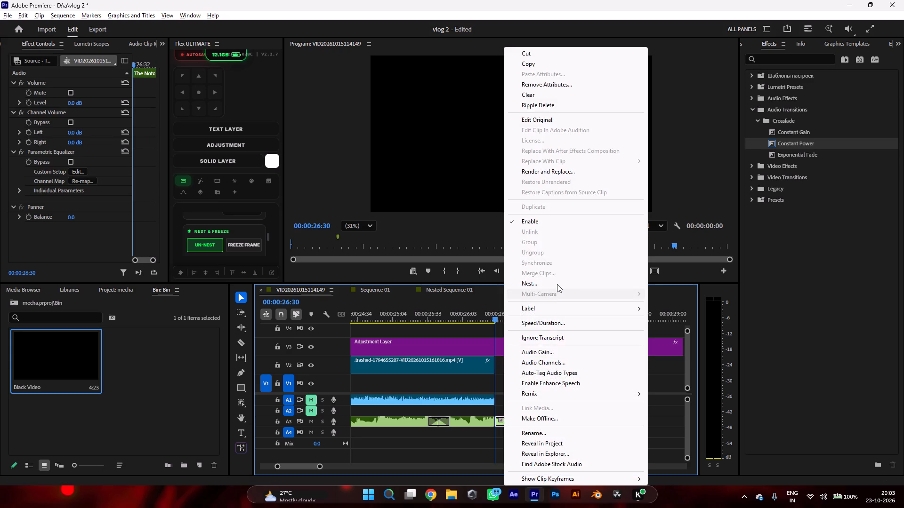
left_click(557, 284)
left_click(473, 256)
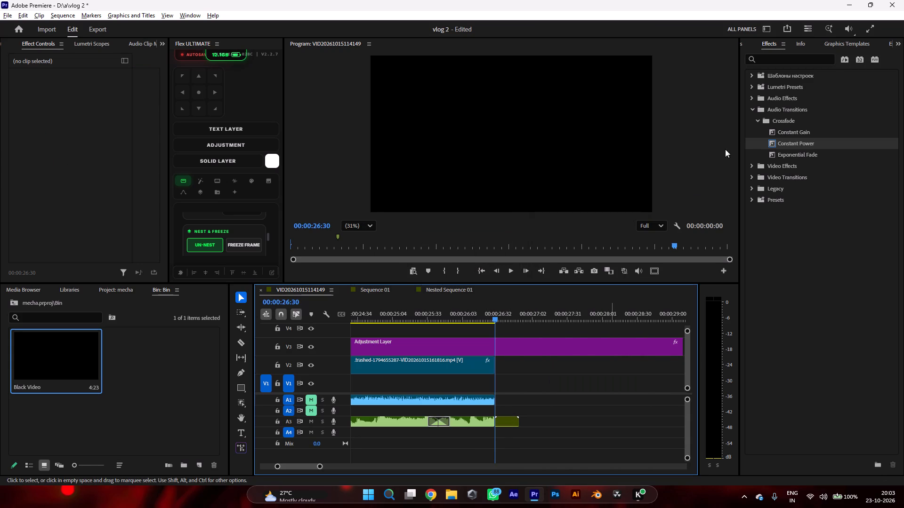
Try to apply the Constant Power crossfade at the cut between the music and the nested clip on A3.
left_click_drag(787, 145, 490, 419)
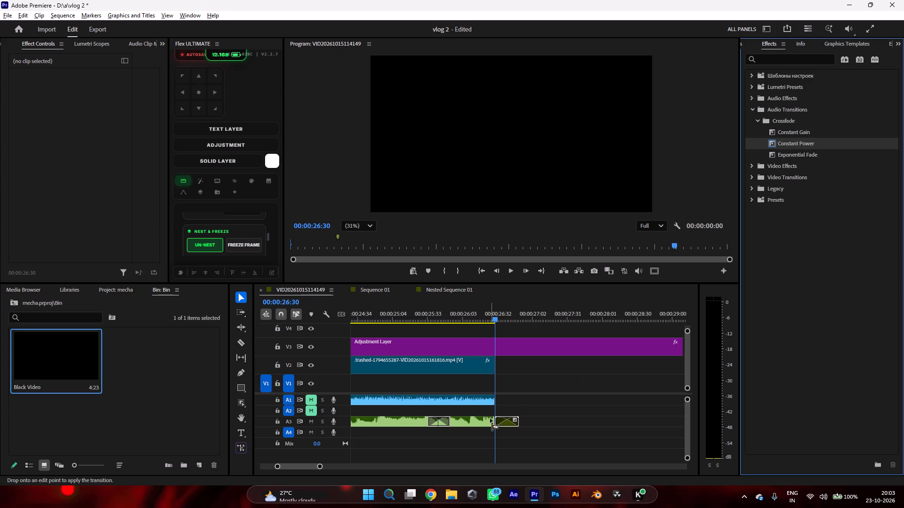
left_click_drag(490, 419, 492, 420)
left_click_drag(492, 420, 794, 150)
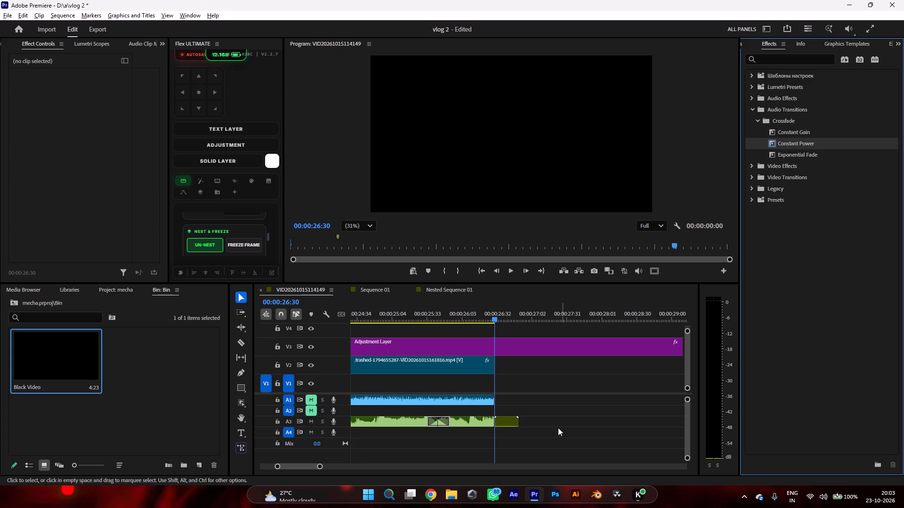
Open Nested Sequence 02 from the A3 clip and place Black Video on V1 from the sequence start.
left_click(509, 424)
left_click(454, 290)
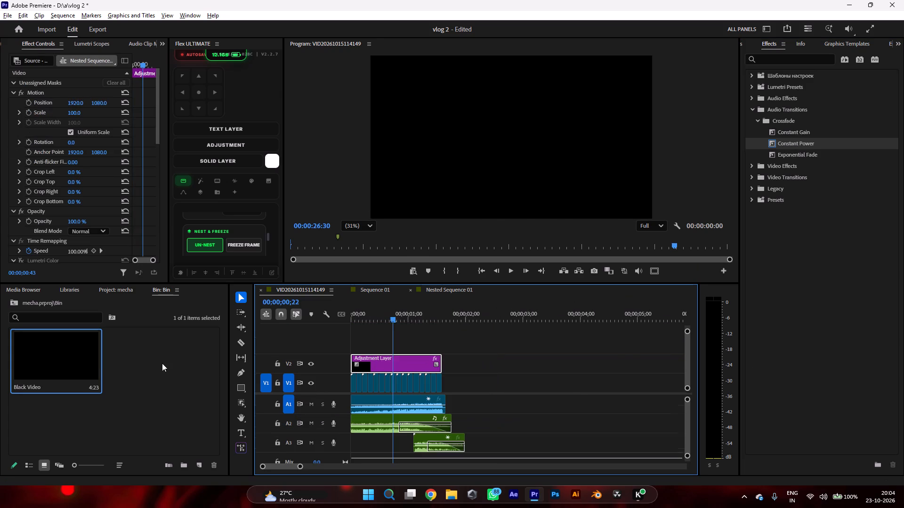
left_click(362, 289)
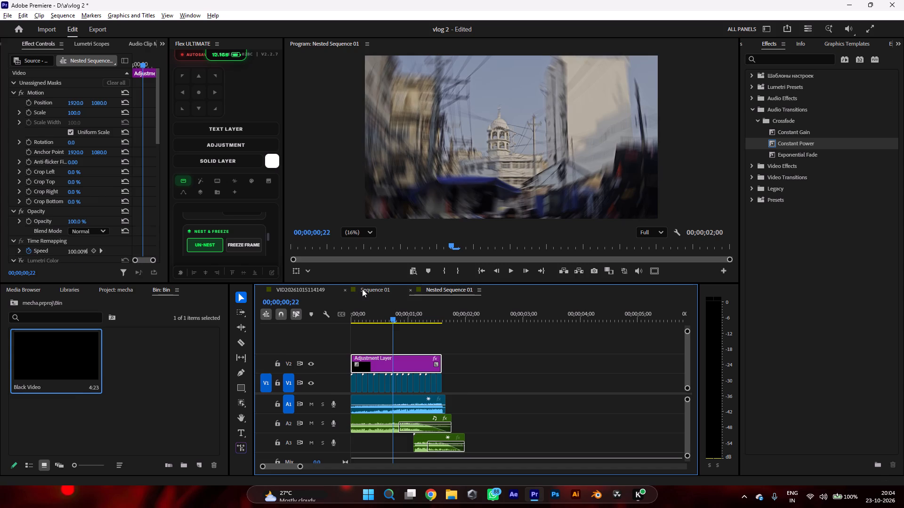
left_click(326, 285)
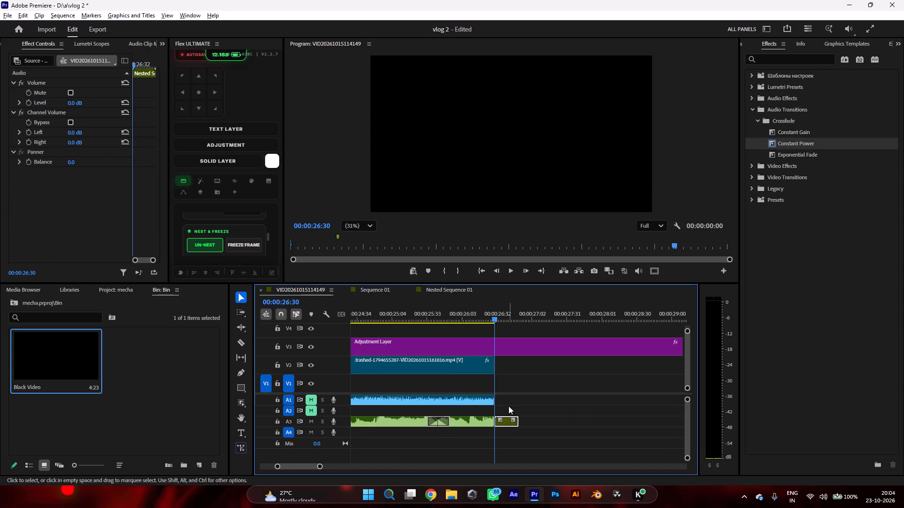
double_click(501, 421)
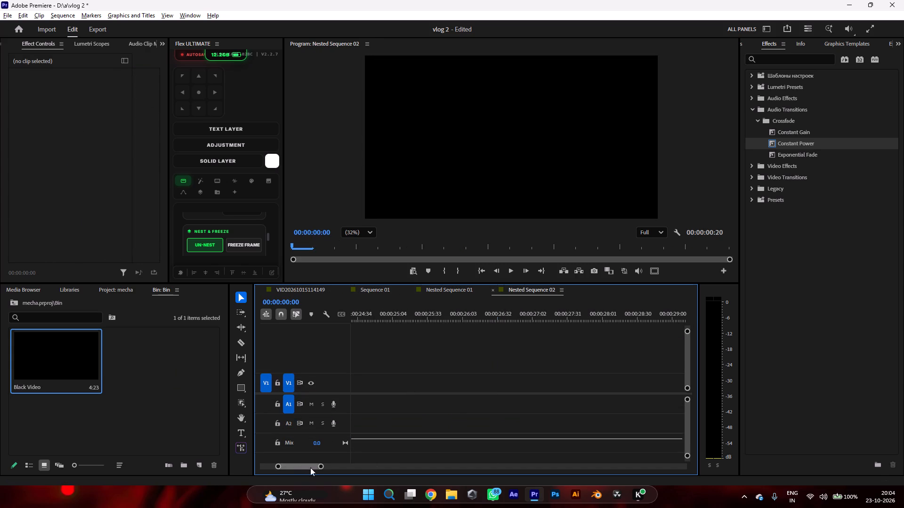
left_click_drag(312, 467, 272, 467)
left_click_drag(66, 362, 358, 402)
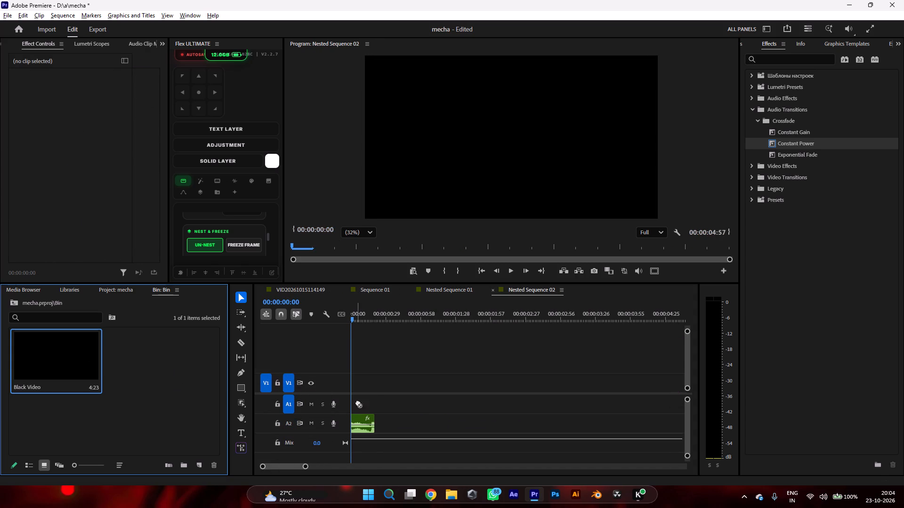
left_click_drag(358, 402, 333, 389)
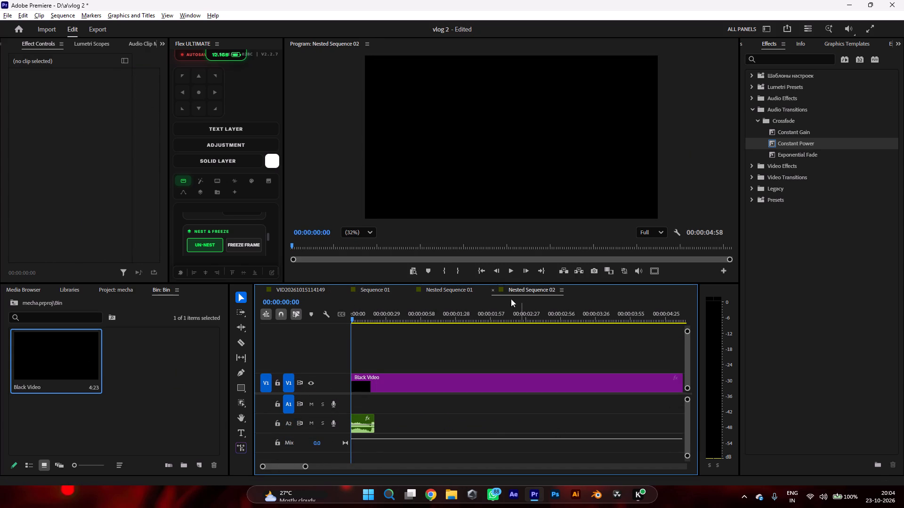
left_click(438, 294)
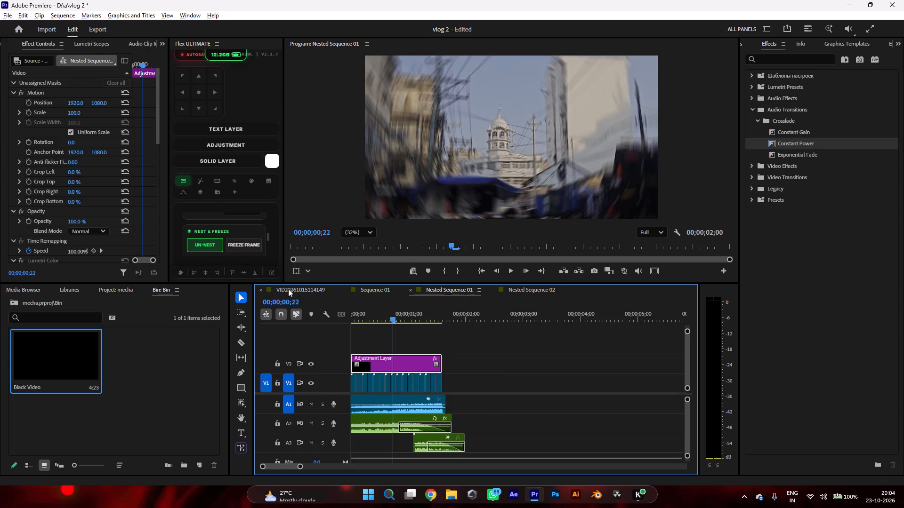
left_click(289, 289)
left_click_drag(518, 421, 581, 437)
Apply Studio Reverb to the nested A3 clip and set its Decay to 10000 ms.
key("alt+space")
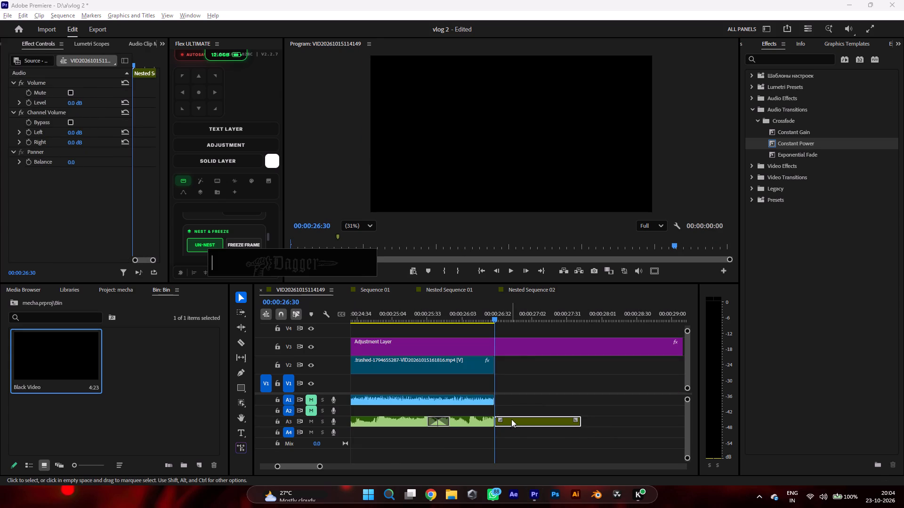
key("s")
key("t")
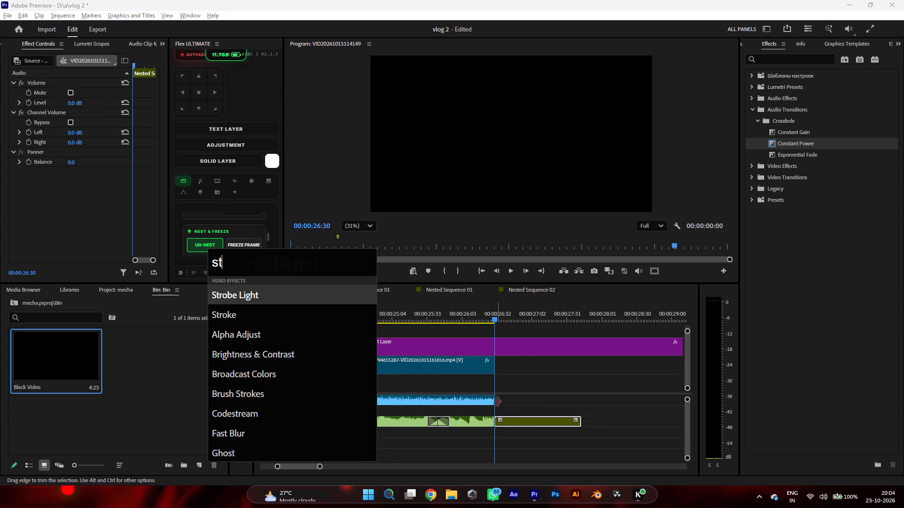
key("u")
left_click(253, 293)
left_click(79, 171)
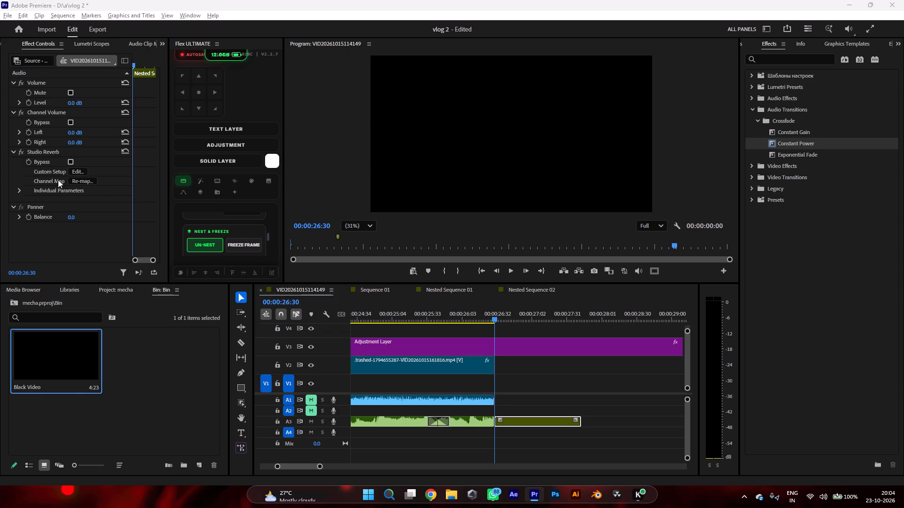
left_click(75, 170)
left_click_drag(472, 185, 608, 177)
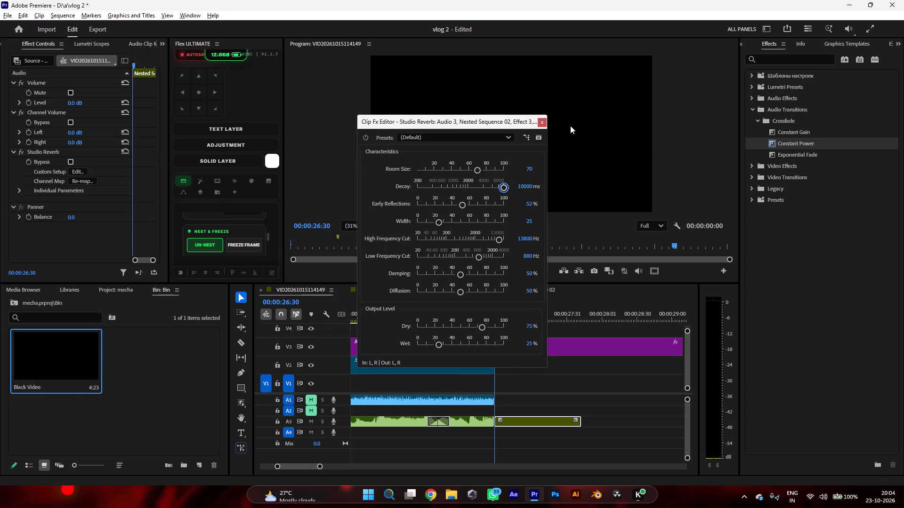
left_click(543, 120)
Play back the end of the sequence several times to check the music's transition into the reverb tail.
left_click_drag(493, 317, 455, 318)
key("space")
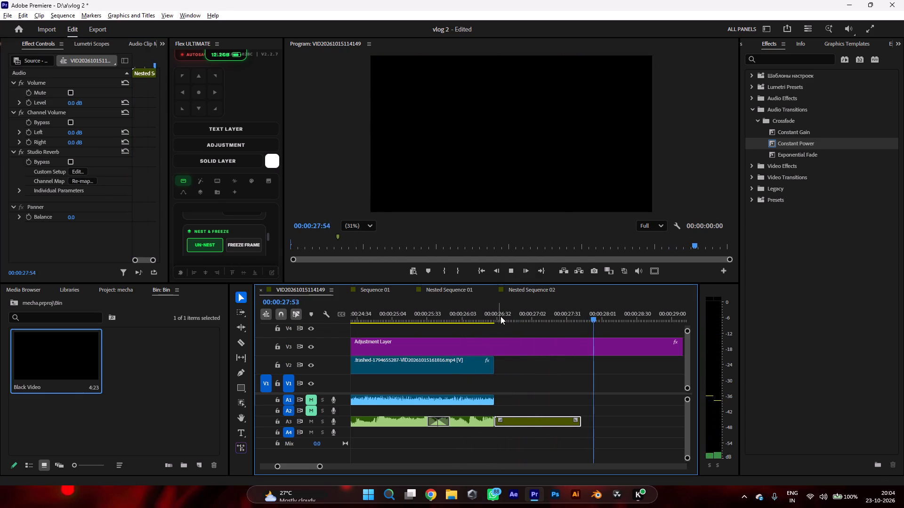
left_click_drag(502, 310, 374, 313)
key("space")
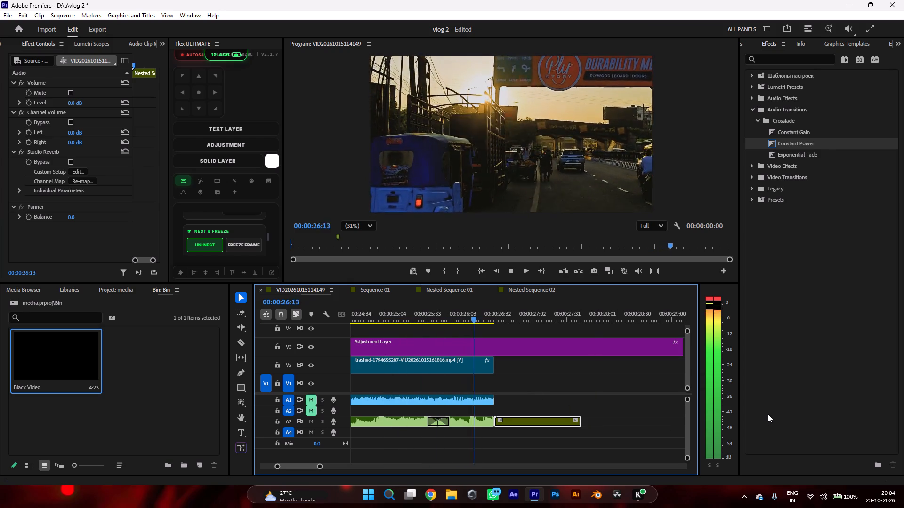
left_click_drag(531, 316, 442, 310)
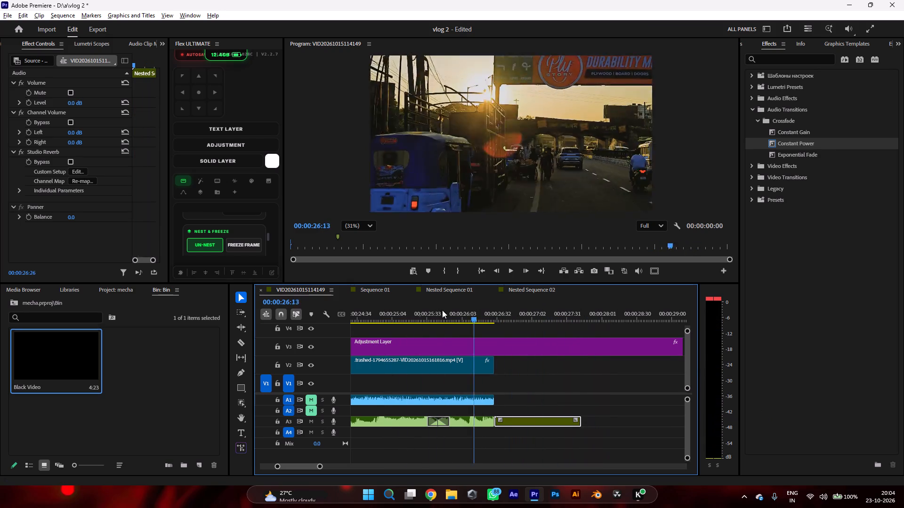
left_click_drag(442, 310, 403, 308)
key("space")
key("space")
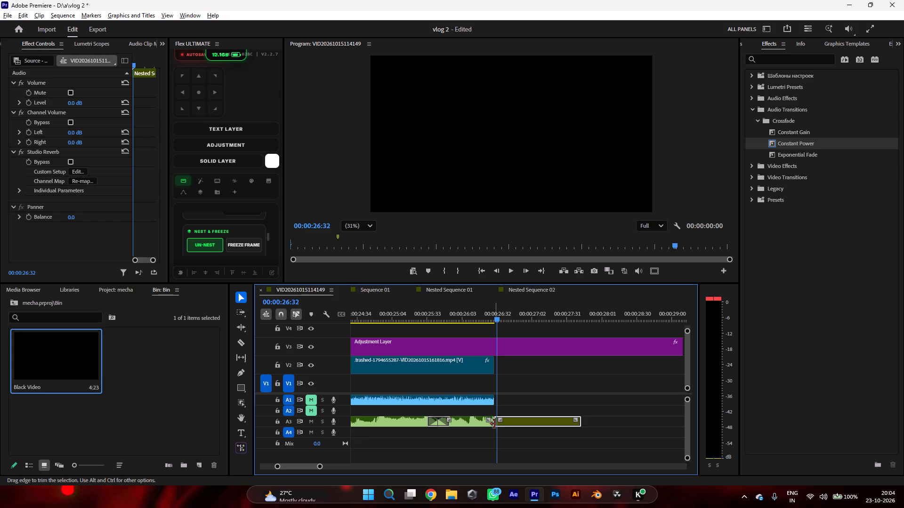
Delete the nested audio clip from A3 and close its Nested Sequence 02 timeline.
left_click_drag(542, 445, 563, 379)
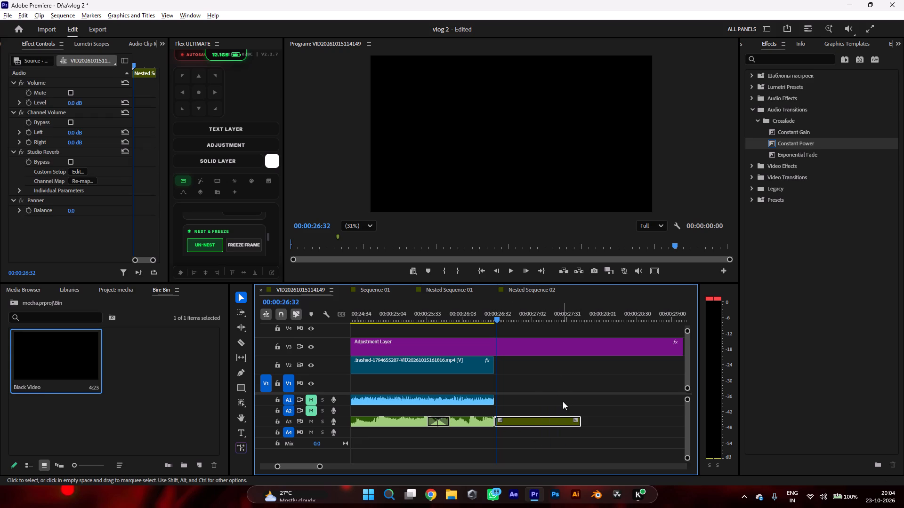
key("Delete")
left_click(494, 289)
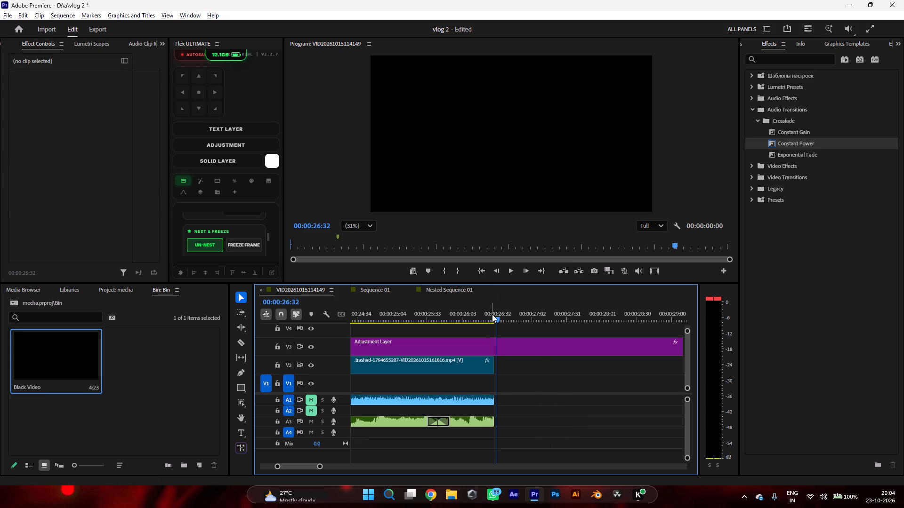
Extend the end of the last music clip on A3 by about 12 frames, past the sunset shot.
left_click_drag(494, 424, 508, 426)
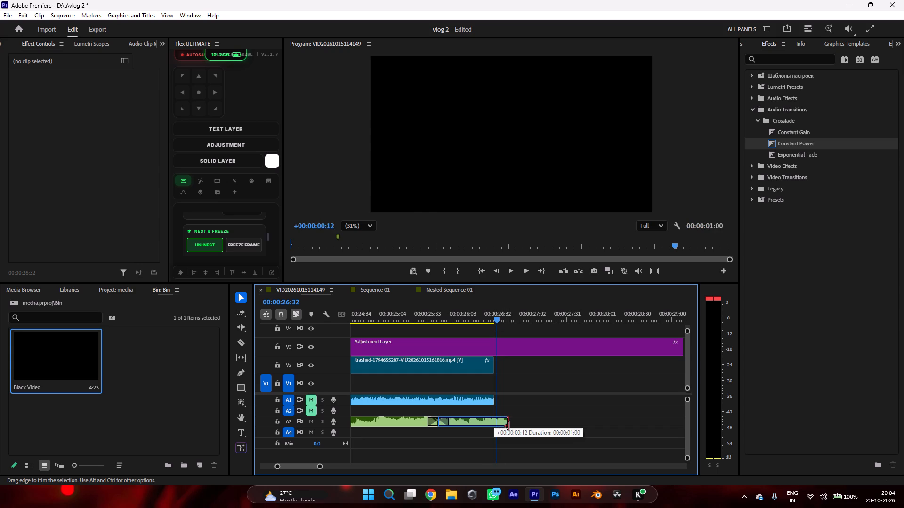
left_click_drag(508, 426, 509, 427)
Play back the last music clip on A3 around 00:00:26:20 to examine where it should be cut.
left_click_drag(486, 318, 474, 317)
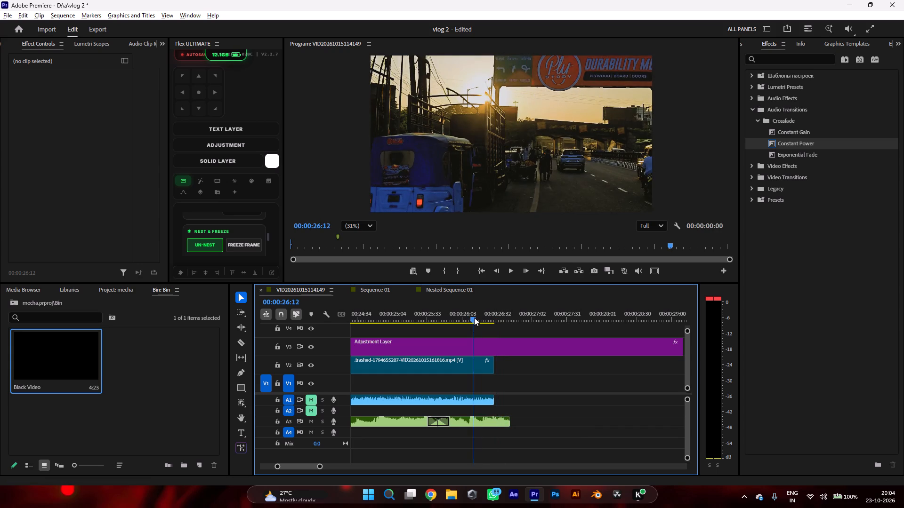
left_click_drag(474, 317, 434, 309)
key("space")
key("space")
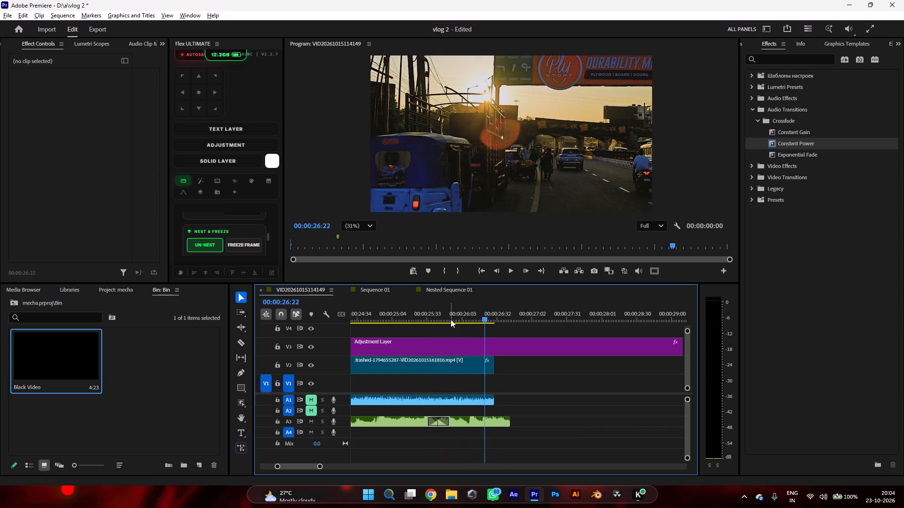
left_click_drag(488, 314, 431, 316)
key("space")
key("space")
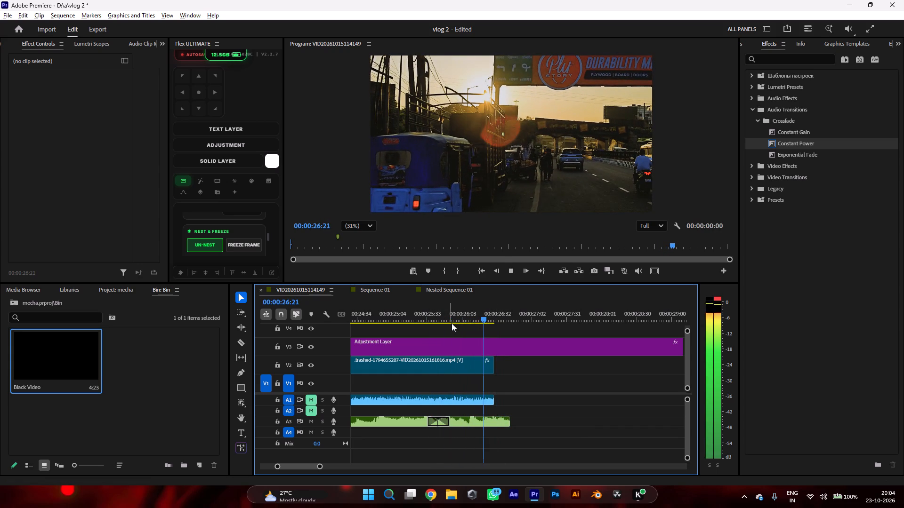
Split the last music clip on A3 at 00:00:26:20 and nest the trailing piece as 22.
left_click(479, 318)
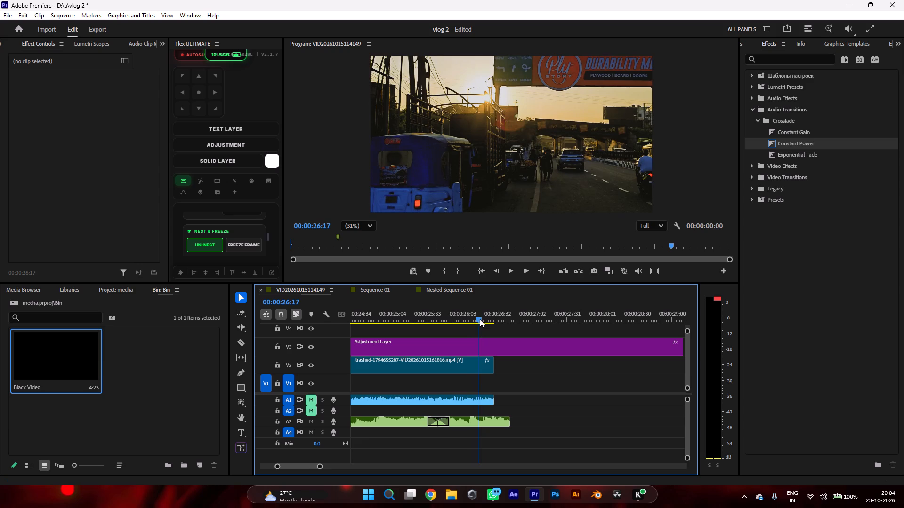
left_click(491, 423)
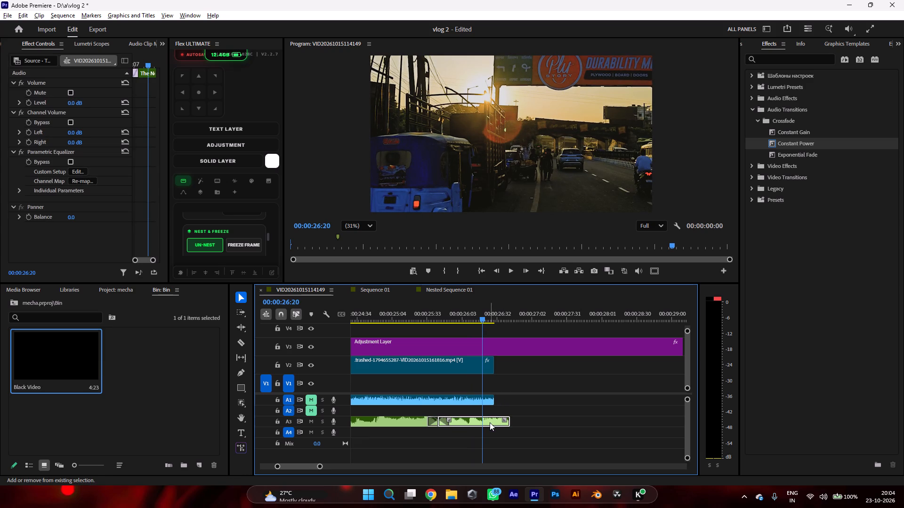
key("shift+z")
left_click(491, 421)
left_click(496, 422)
right_click(496, 423)
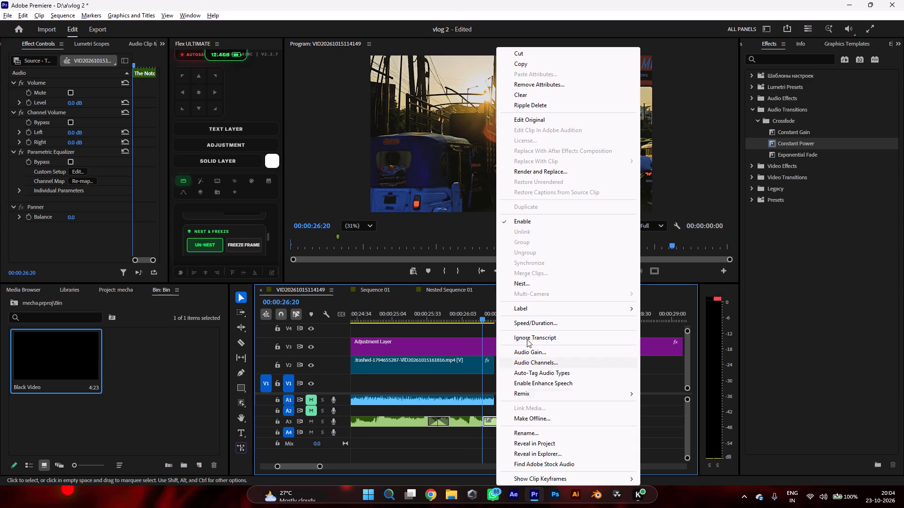
left_click(537, 290)
left_click(537, 279)
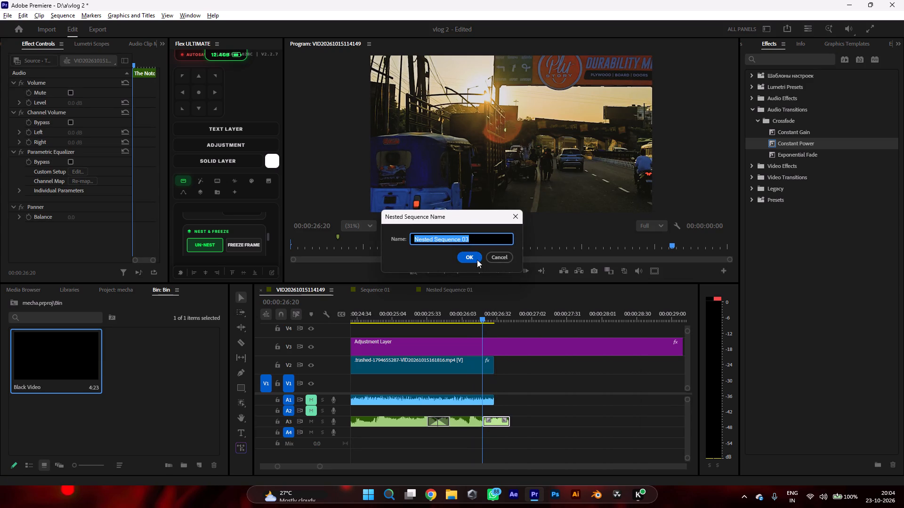
type("22")
left_click(472, 261)
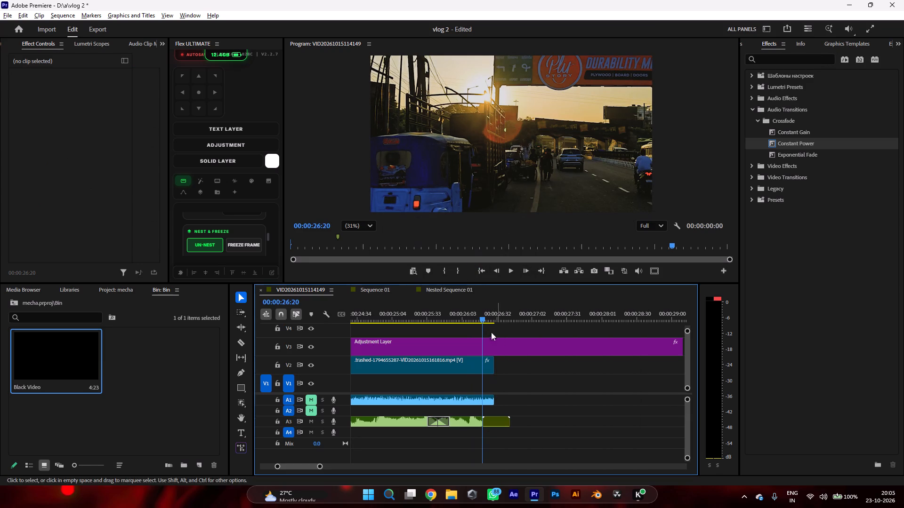
Open nested sequence 22 and place the Black Video on V1 at the start of its timeline.
double_click(500, 420)
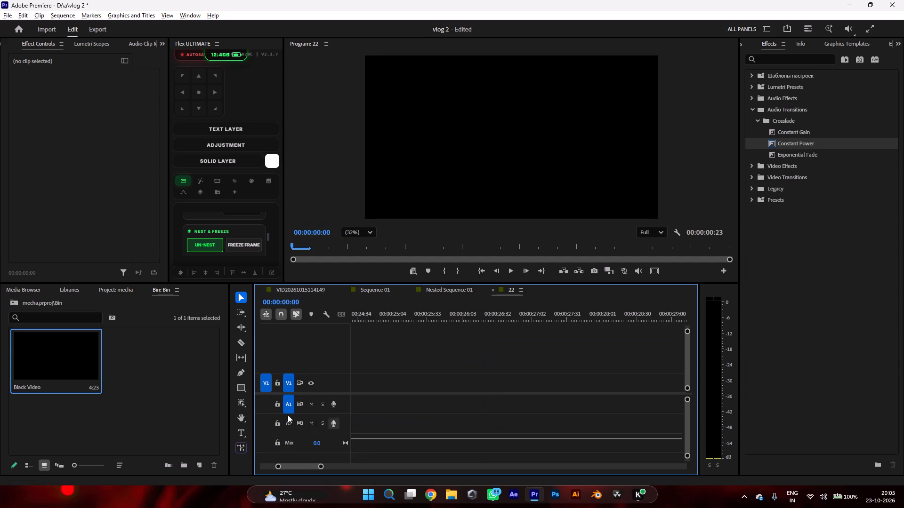
left_click_drag(314, 463, 265, 464)
left_click_drag(53, 350, 320, 396)
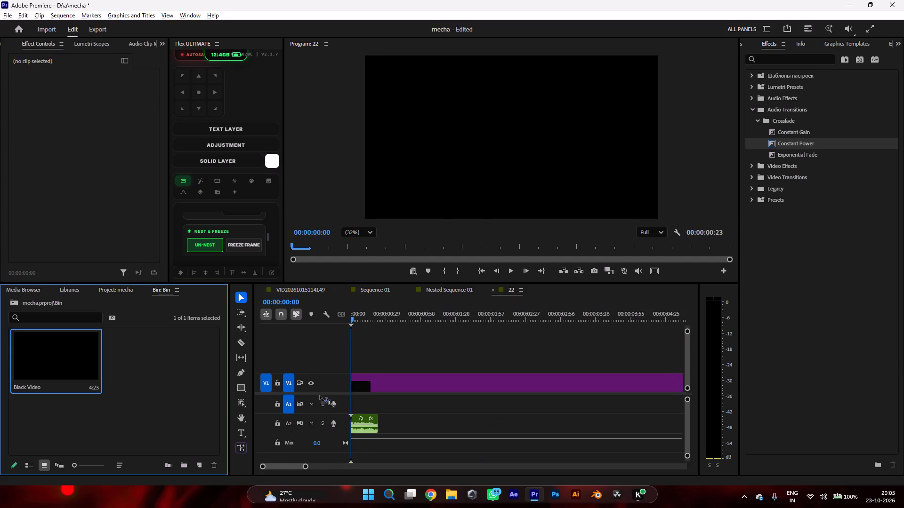
left_click_drag(320, 396, 319, 396)
left_click(317, 288)
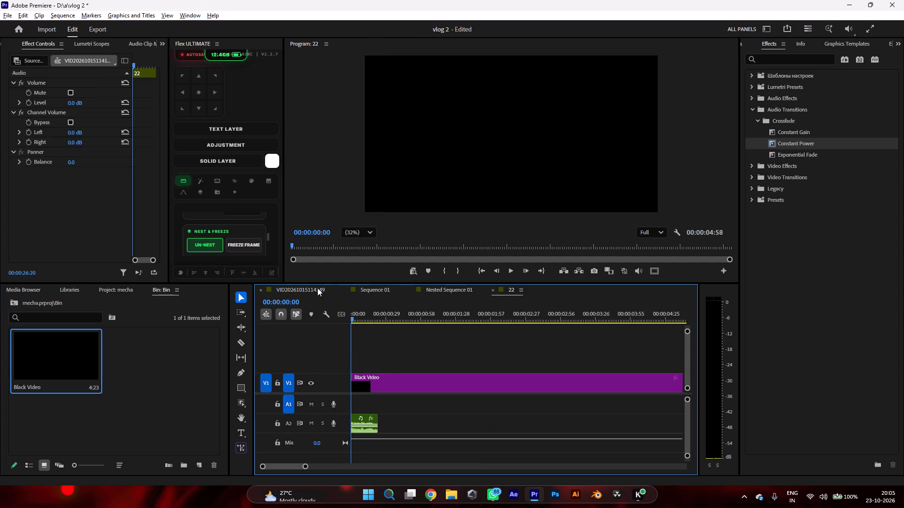
left_click_drag(509, 421, 533, 421)
Apply Studio Reverb to nested clip 22 on A3 and set its Decay to 10000 ms.
key("alt+space")
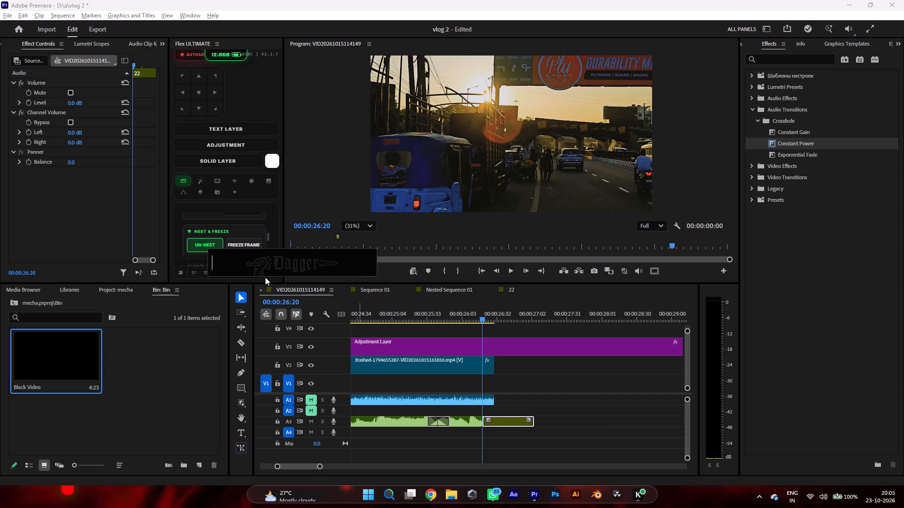
key("s")
key("t")
key("u")
left_click(256, 290)
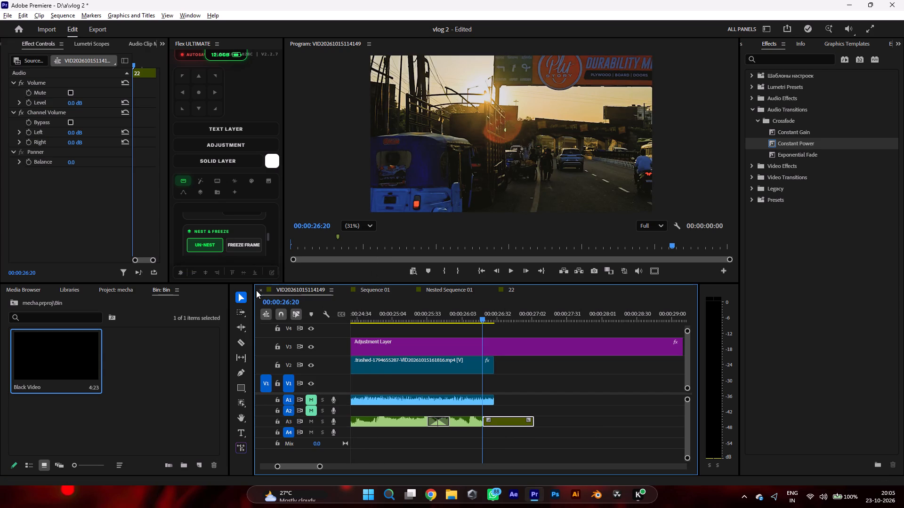
left_click(74, 173)
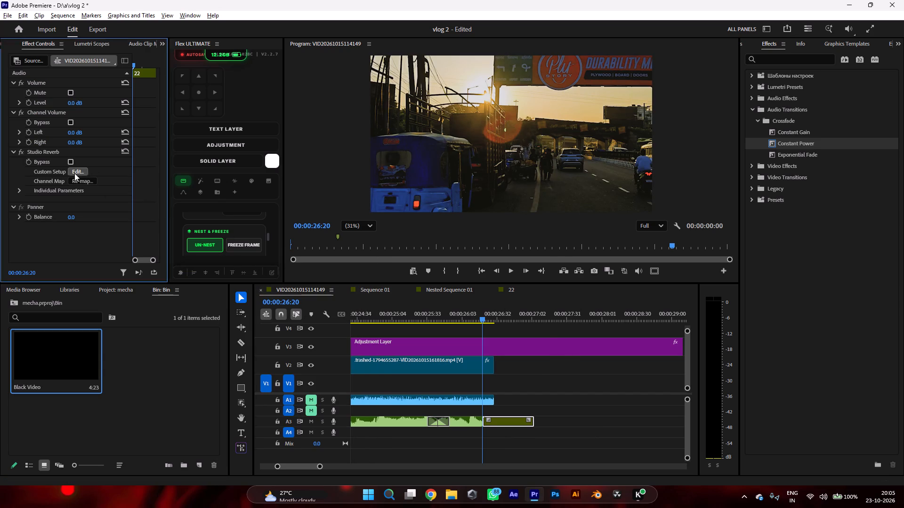
left_click_drag(481, 185, 561, 185)
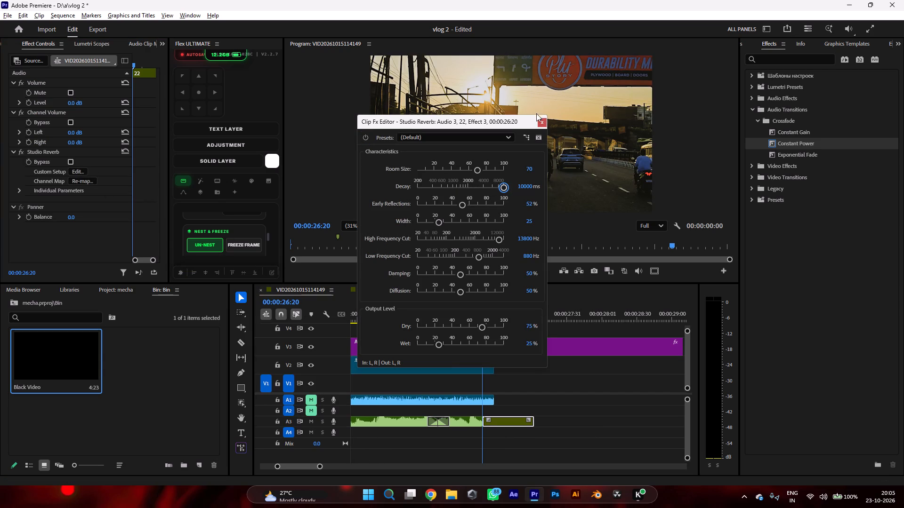
left_click(541, 119)
Play back the reverb tail and extend the end of nested clip 22 on A3 to about 00:00:28:09.
left_click_drag(476, 312, 406, 325)
key("space")
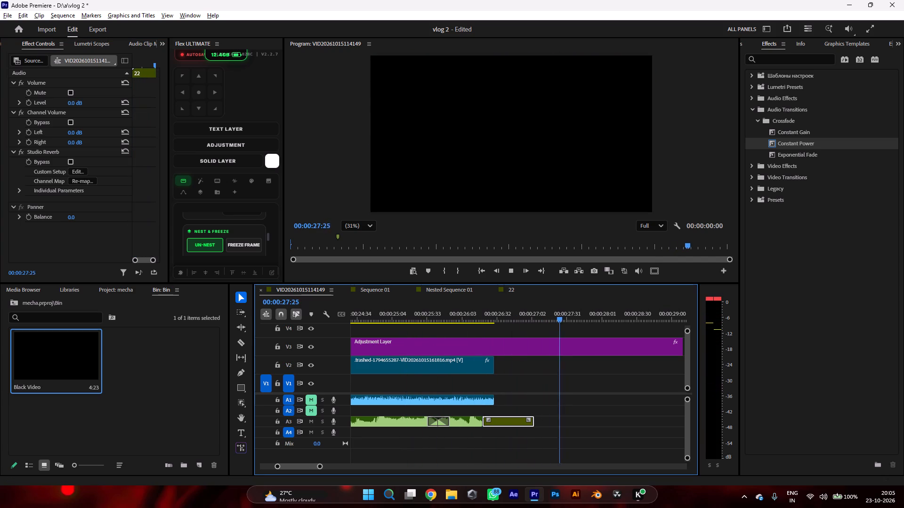
key("space")
left_click_drag(533, 421, 611, 422)
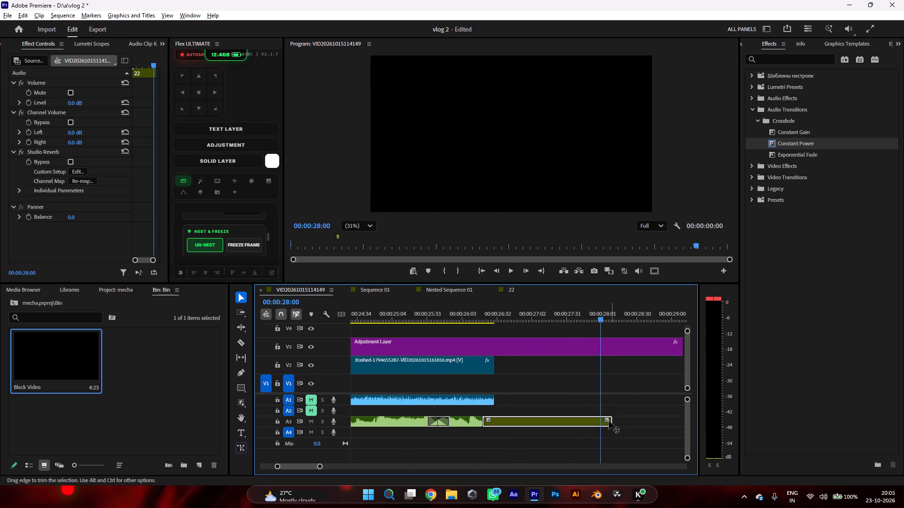
Play back the music ending into the extended reverb tail to examine how it sounds.
left_click_drag(471, 317, 334, 306)
key("space")
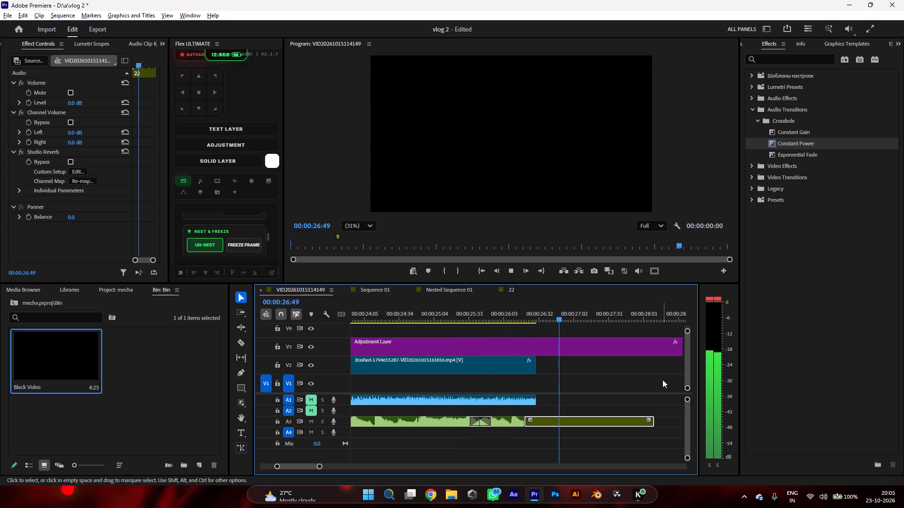
key("space")
left_click_drag(576, 304, 522, 303)
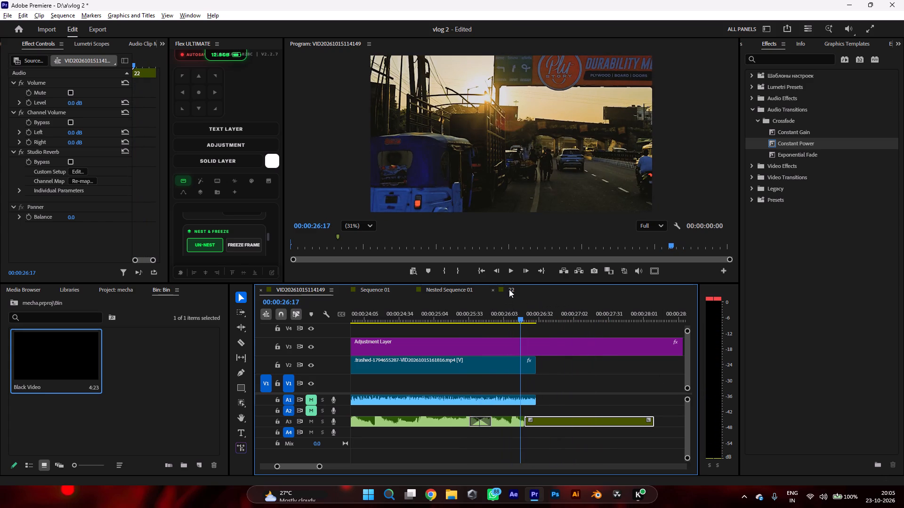
In nested sequence 22, shorten the end of the A2 music clip by about 9 frames, checking the cut by playback.
left_click(513, 289)
key("space")
key("space")
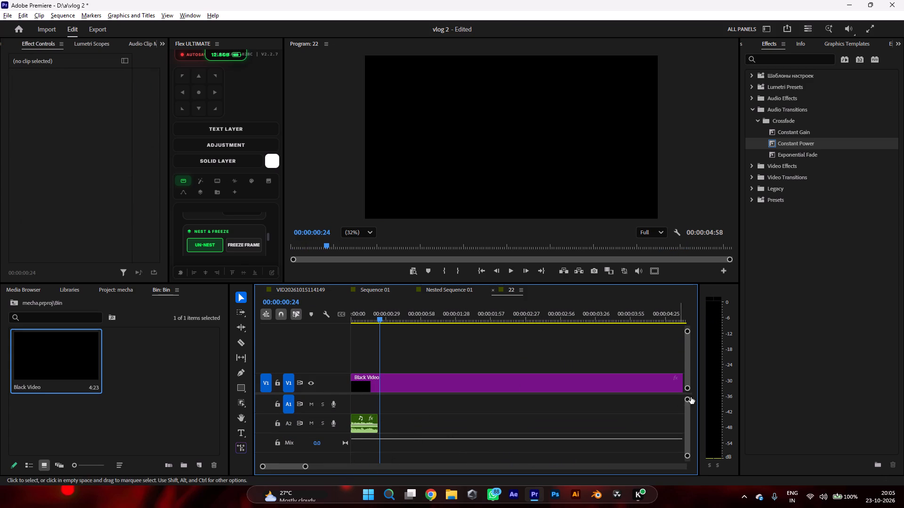
left_click_drag(688, 412, 689, 404)
left_click_drag(304, 465, 227, 470)
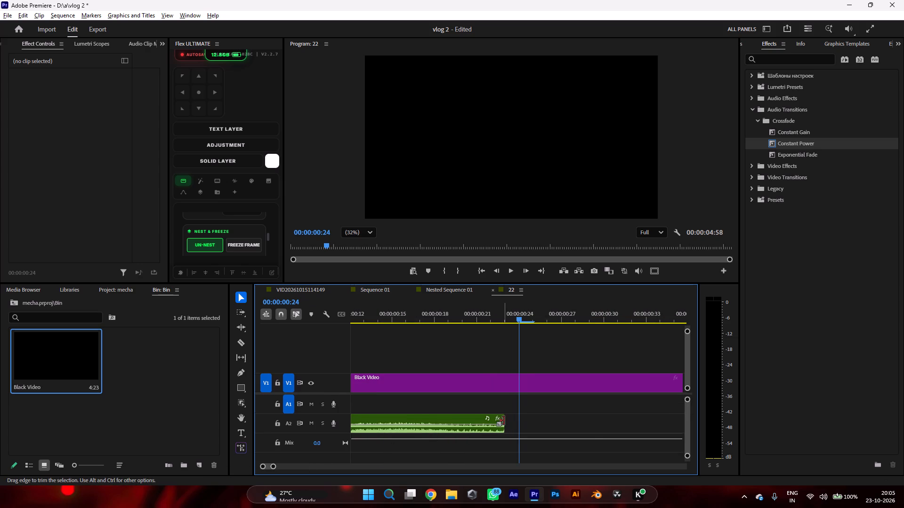
left_click_drag(504, 420, 442, 426)
left_click_drag(478, 309, 310, 307)
key("space")
key("space")
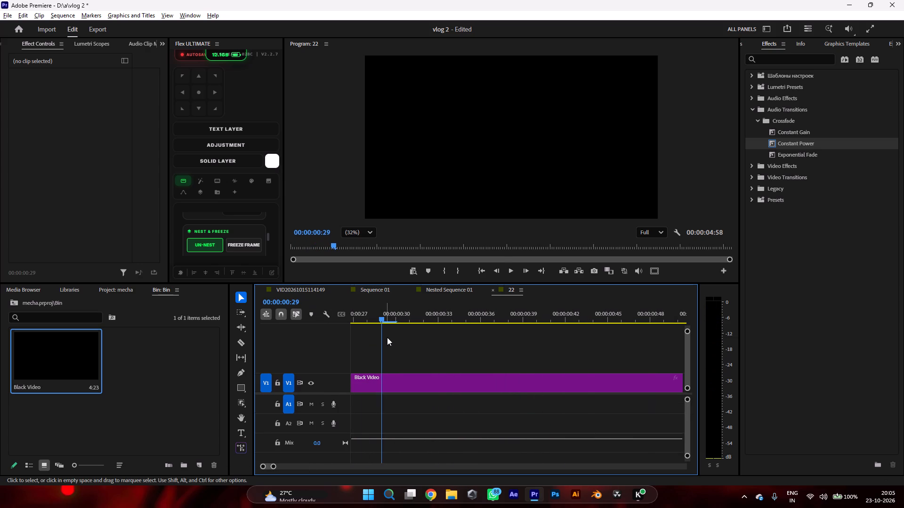
left_click_drag(374, 314, 282, 315)
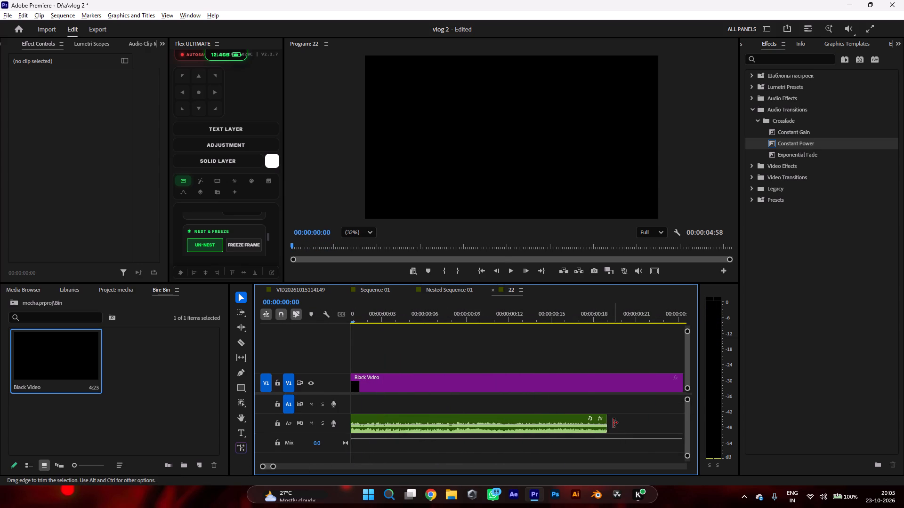
left_click_drag(605, 421, 535, 422)
key("space")
key("space")
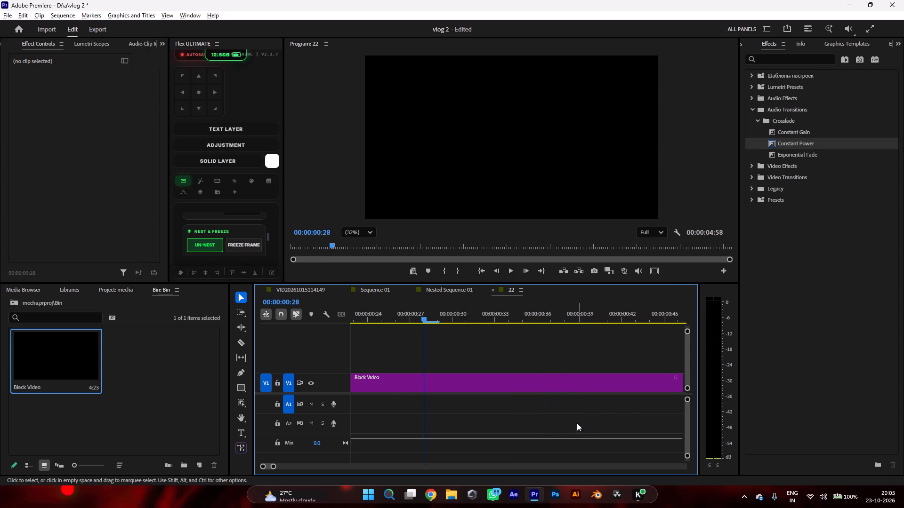
key("space")
key("space")
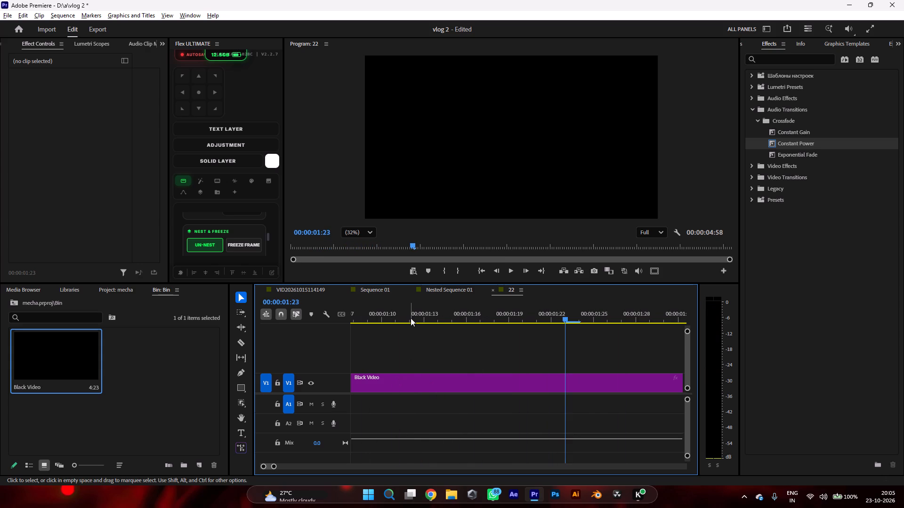
Return to the main sequence and play back the reverb tail from 00:00:26:17.
left_click(372, 292)
left_click(306, 288)
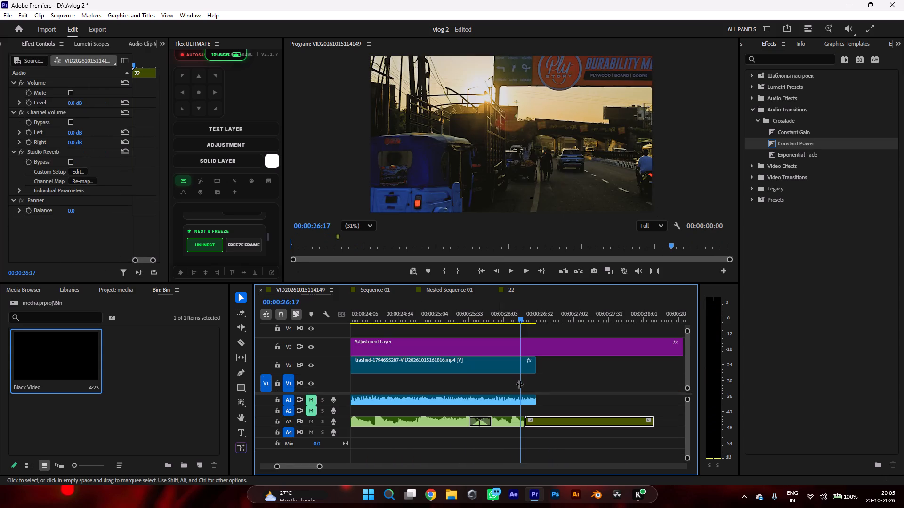
key("space")
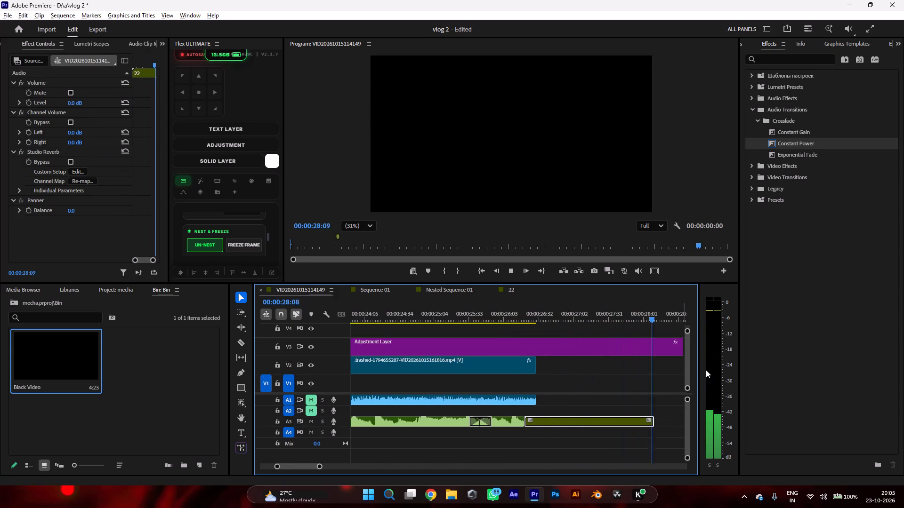
key("space")
Trim the end of the last Adjustment Layer on V3 back to the end of nested clip 22.
left_click_drag(322, 465, 349, 469)
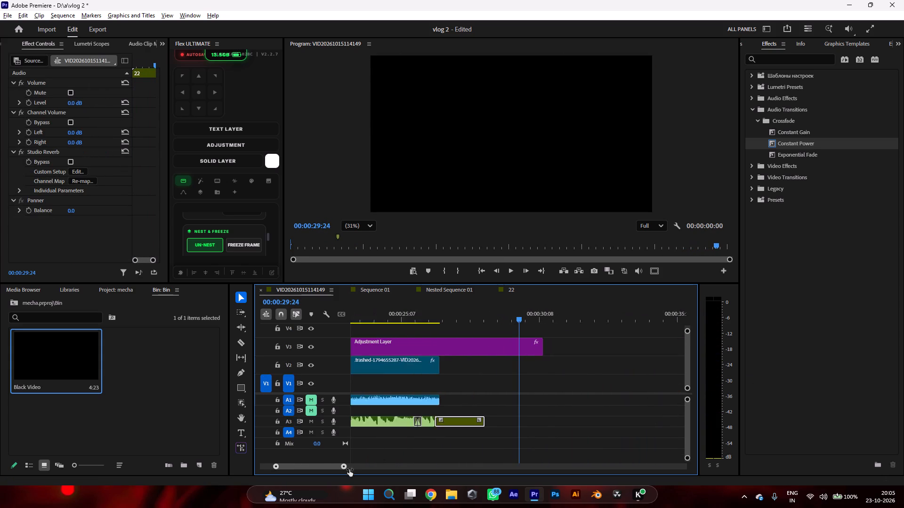
left_click_drag(349, 469, 354, 471)
left_click_drag(537, 344, 488, 361)
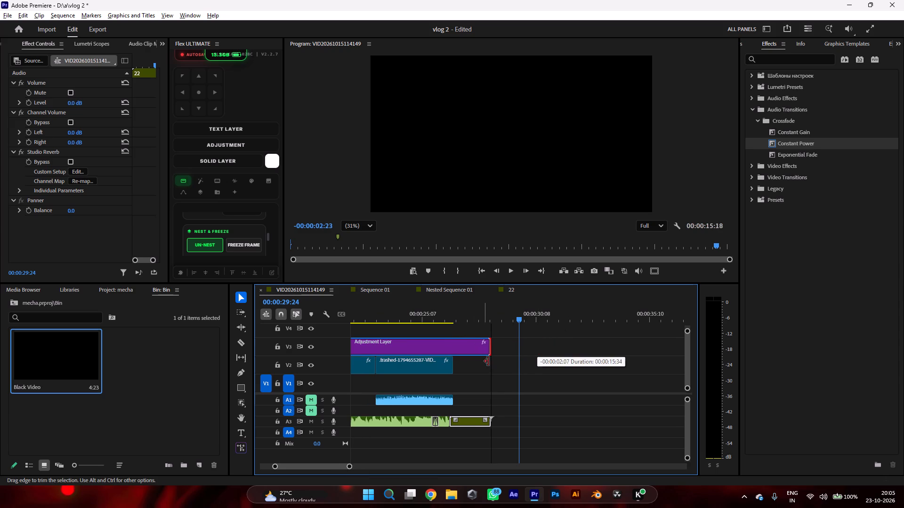
left_click_drag(488, 361, 489, 361)
left_click_drag(494, 323, 487, 324)
left_click_drag(494, 316, 491, 315)
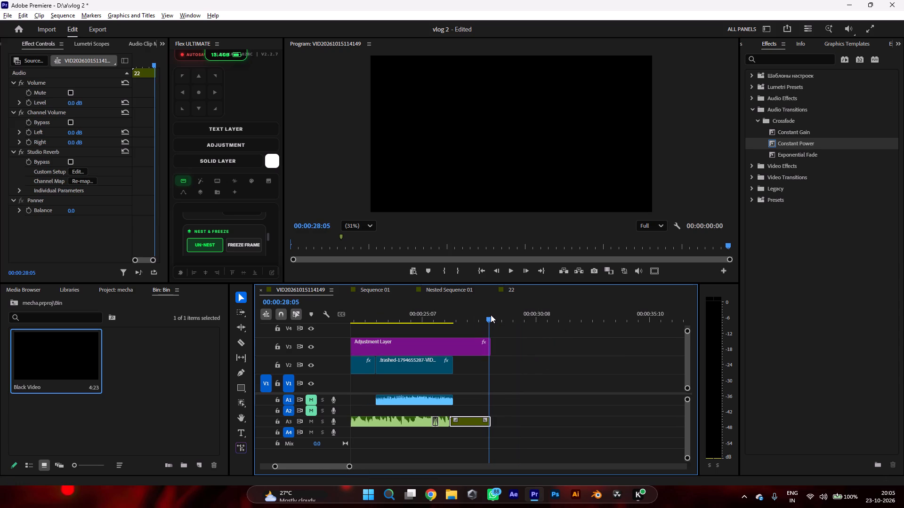
Play back the sunset shot and the music ending to examine the reverb tail in context.
left_click_drag(491, 315, 433, 317)
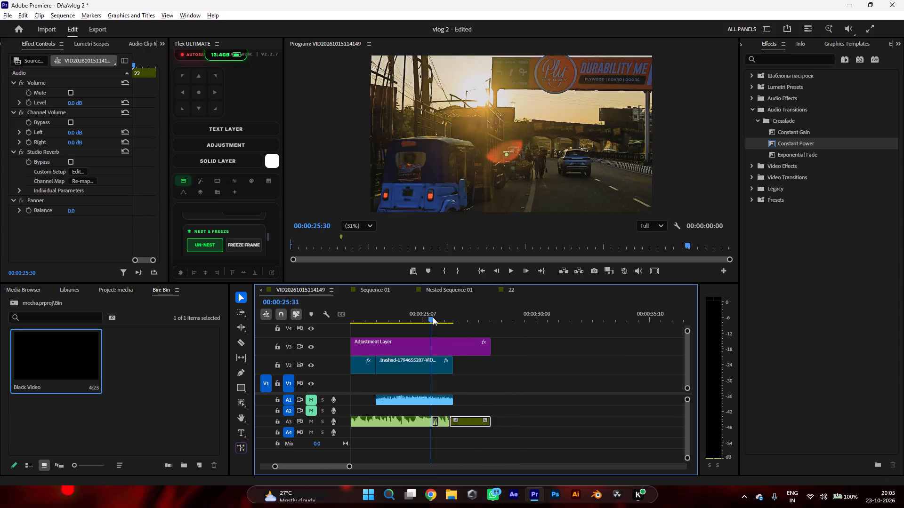
left_click_drag(433, 317, 402, 318)
key("space")
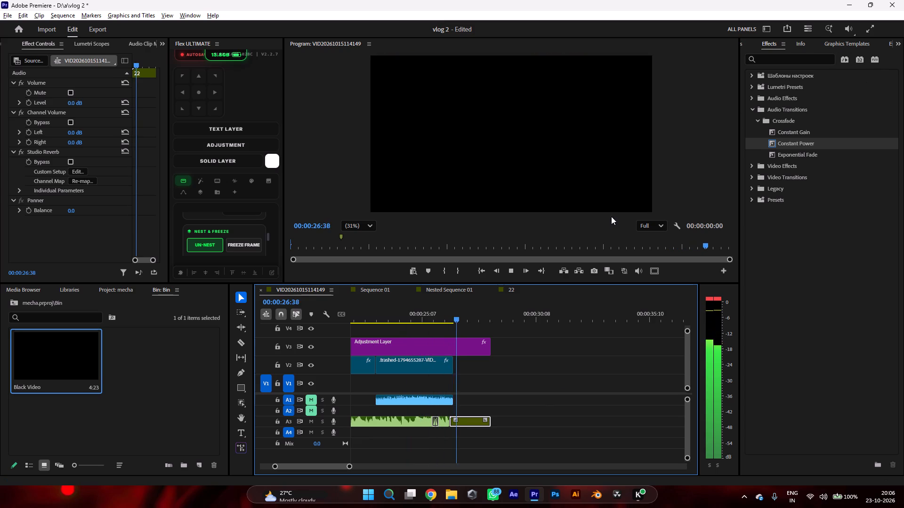
left_click_drag(408, 310, 436, 319)
Start playing the whole vlog from 00:00:00:00.
left_click_drag(345, 468, 444, 485)
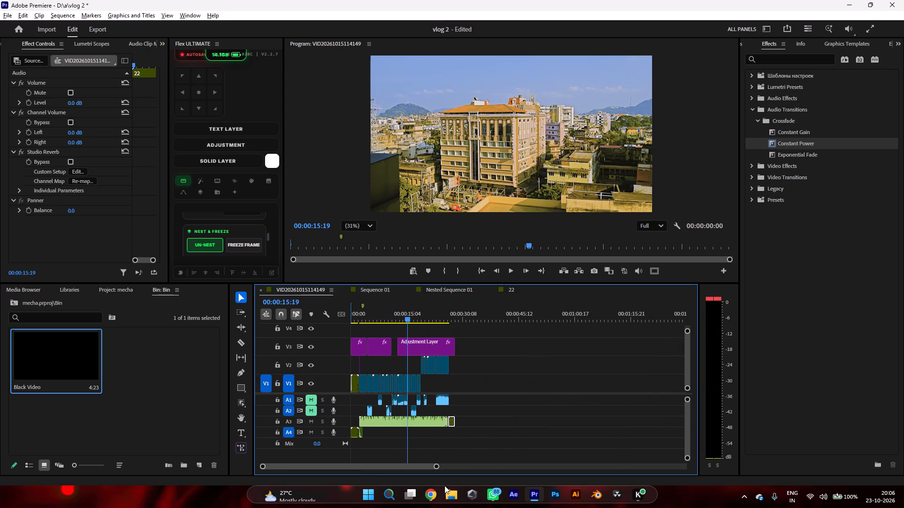
left_click_drag(401, 314, 290, 315)
key("space")
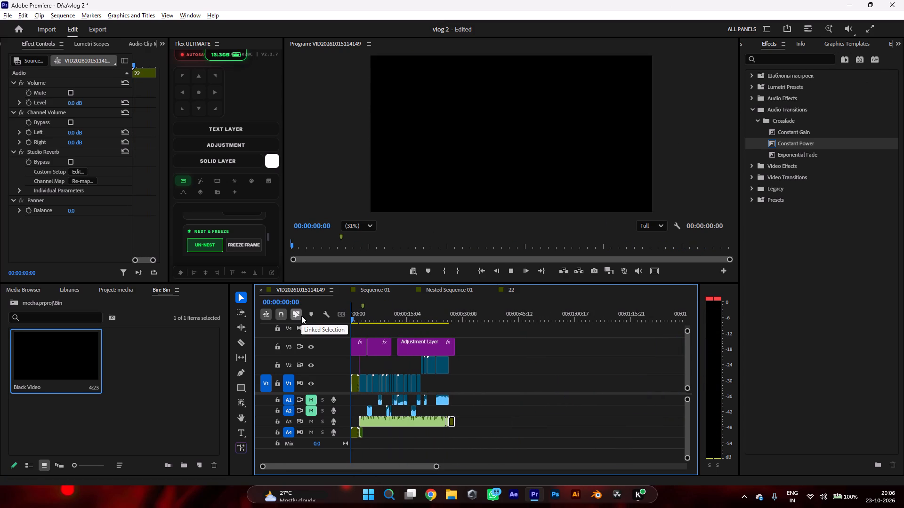
Save the vlog 2 project.
key("ctrl+s")
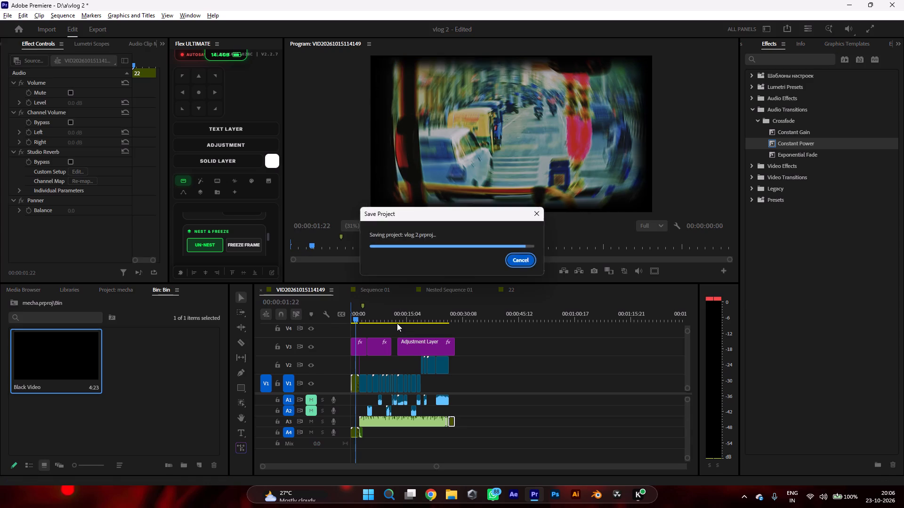
Play the vlog through to its end to review the full edit, and return the playhead to 00:00:00:00.
key("space")
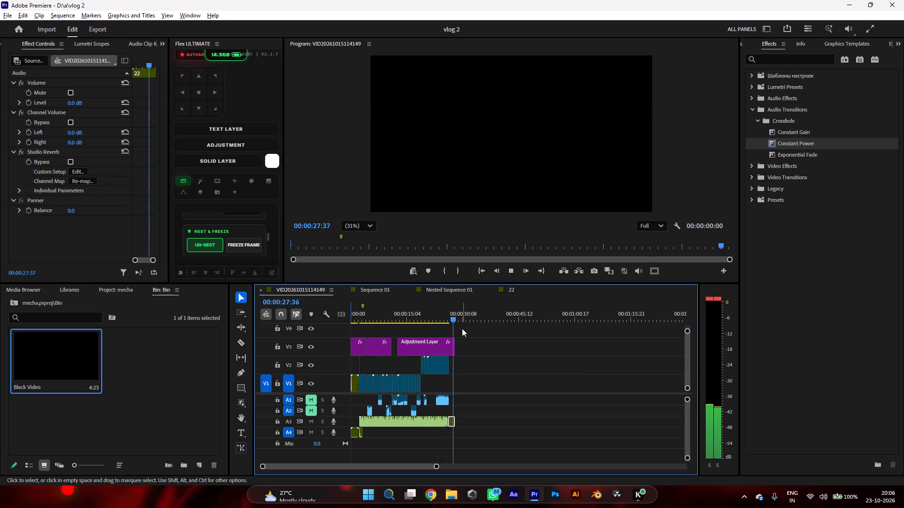
left_click(497, 378)
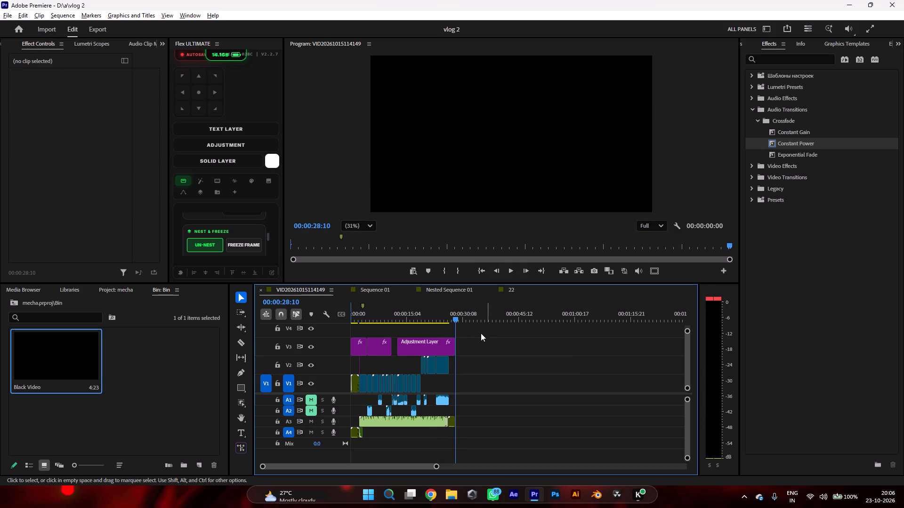
left_click_drag(451, 311, 328, 315)
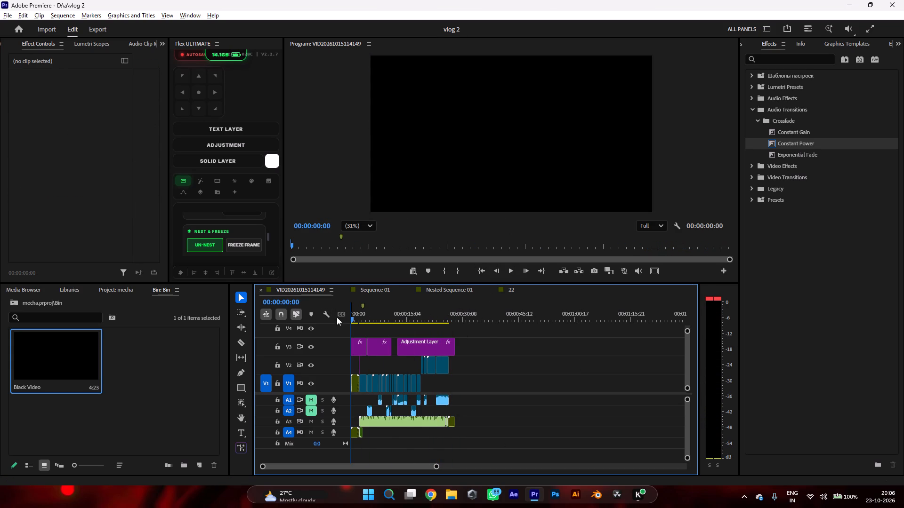